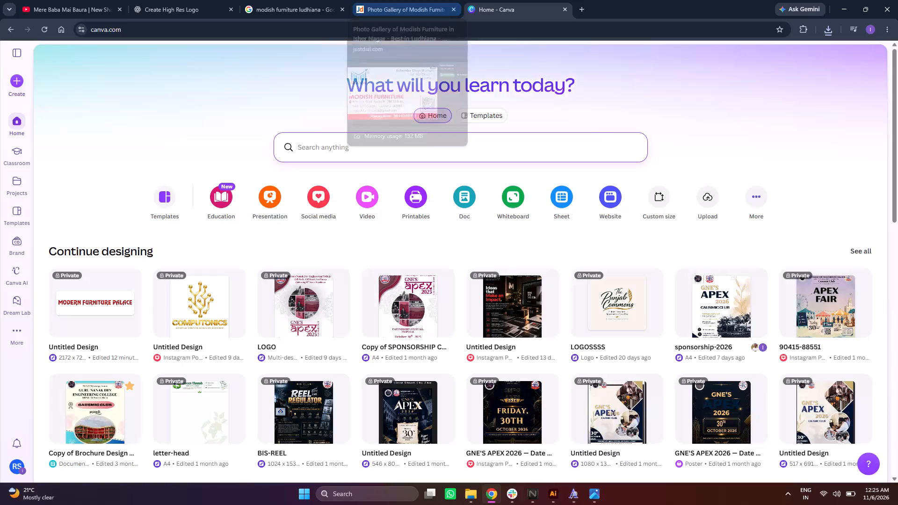
Open the recent gold COMPUTONICS design and delete its logo image from the page.
left_click(214, 315)
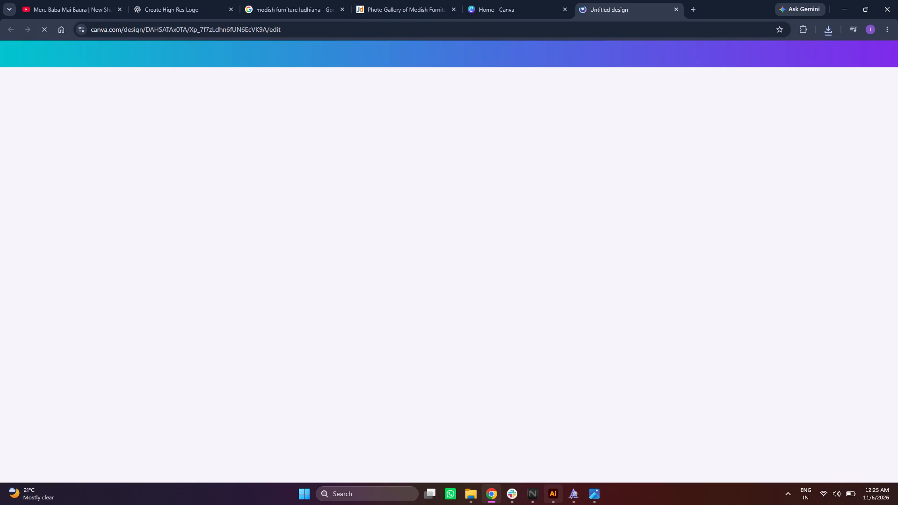
left_click(459, 276)
left_click(463, 224)
left_click(471, 236)
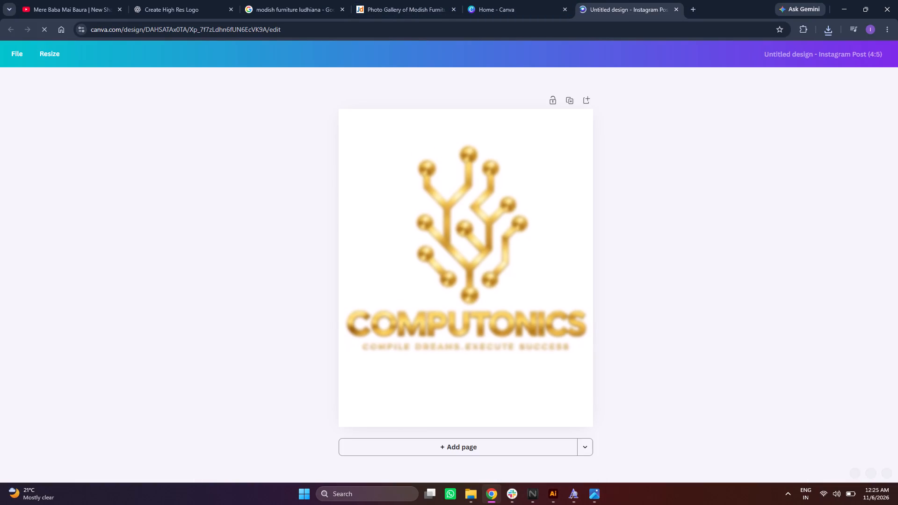
key("BackSpace")
left_click(471, 236)
key("BackSpace")
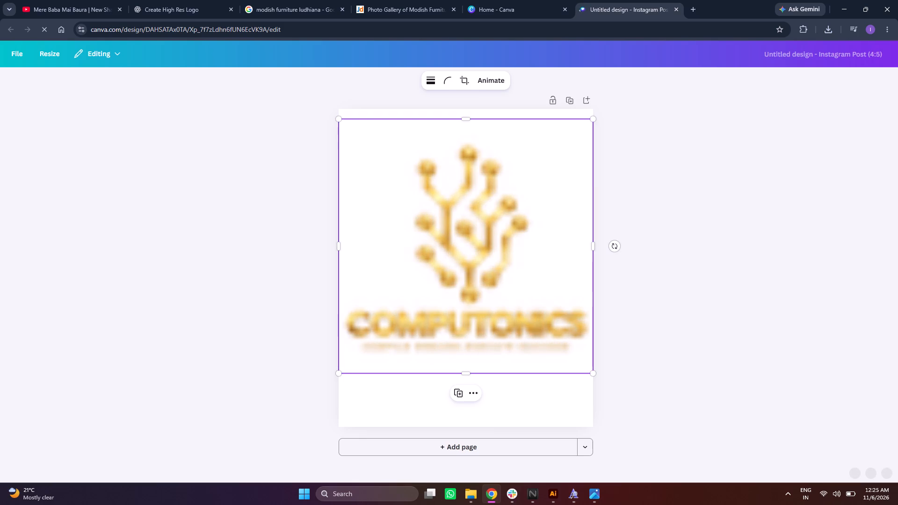
key("BackSpace")
key("BackSpace")
key("BackSpace")
key("BackSpace")
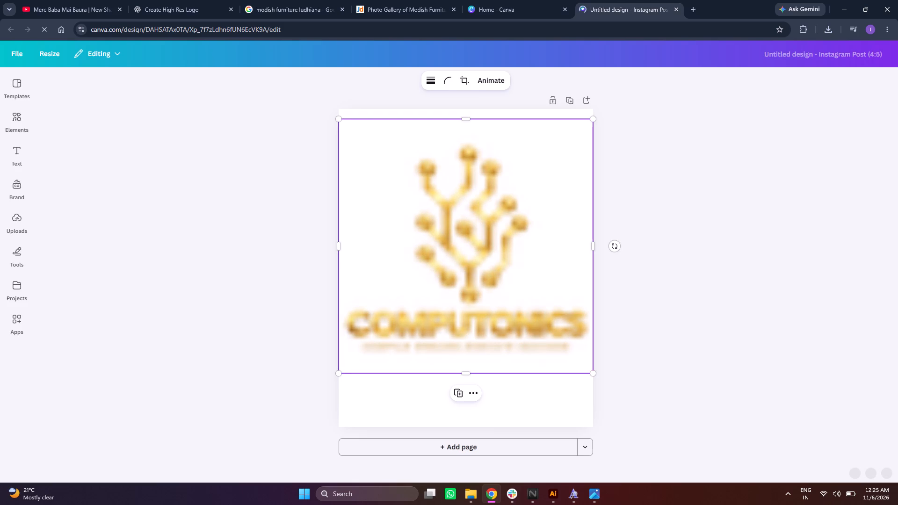
left_click(472, 254)
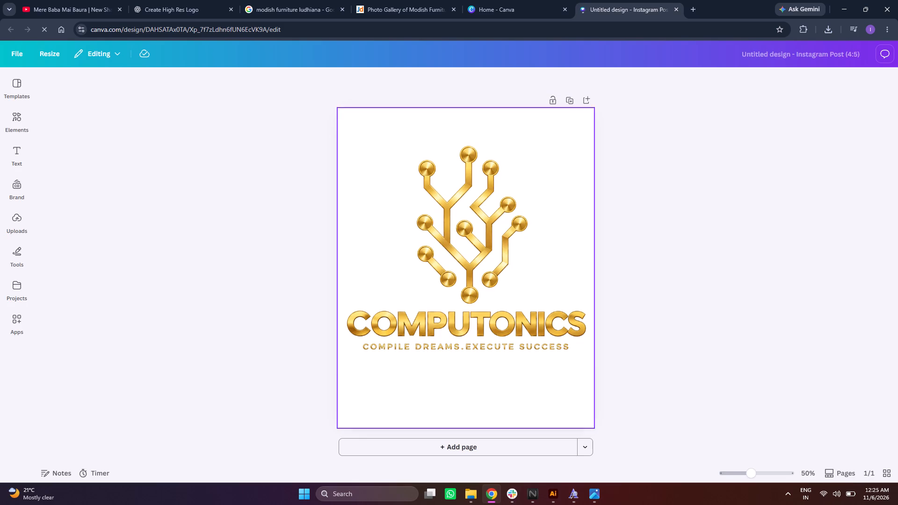
left_click(497, 163)
key("BackSpace")
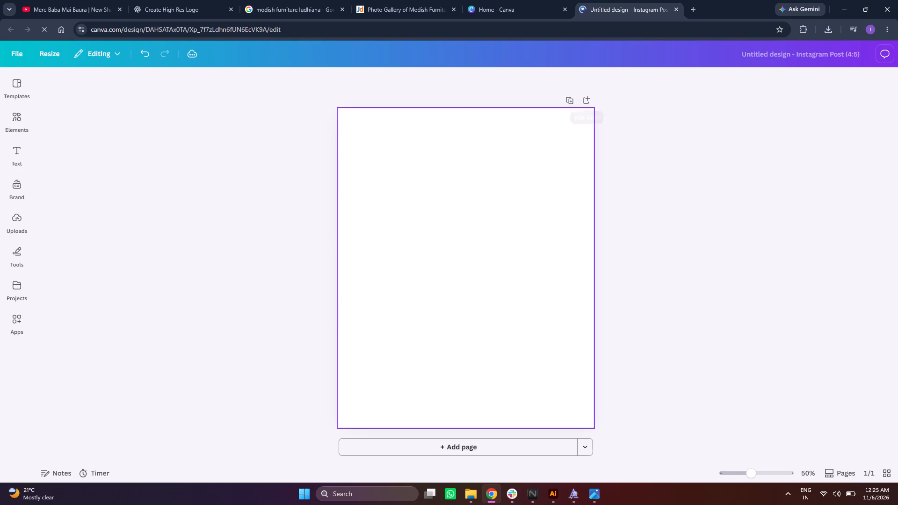
Create a resized copy of the blank page at a custom square size of 1080 × 1080 px.
left_click(569, 141)
right_click(569, 141)
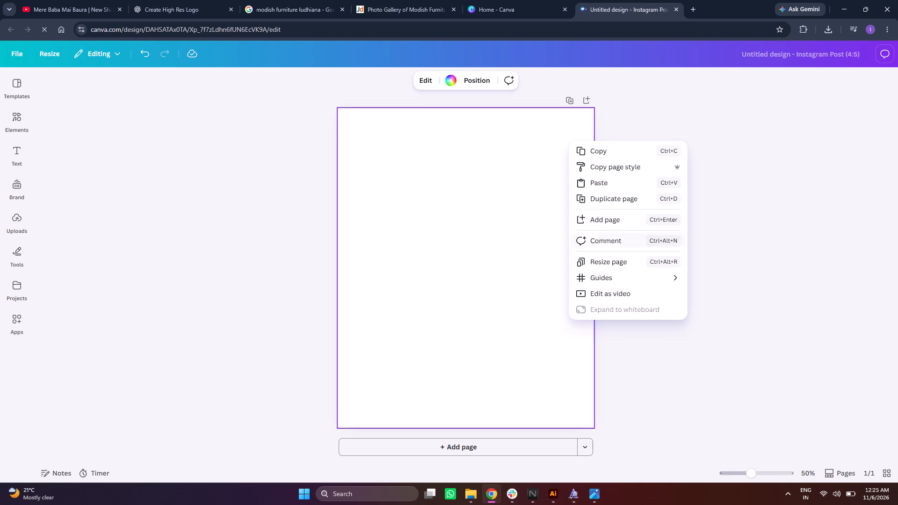
left_click(599, 265)
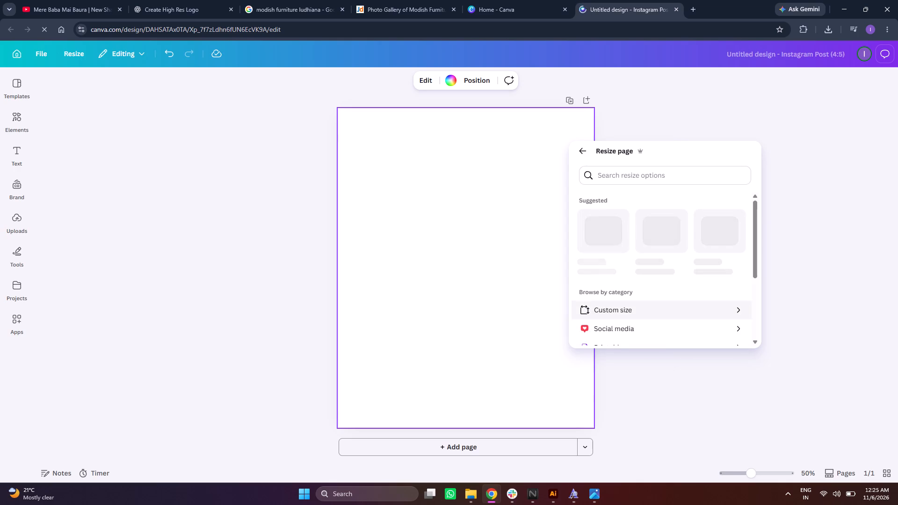
left_click(616, 305)
left_click_drag(663, 213, 640, 214)
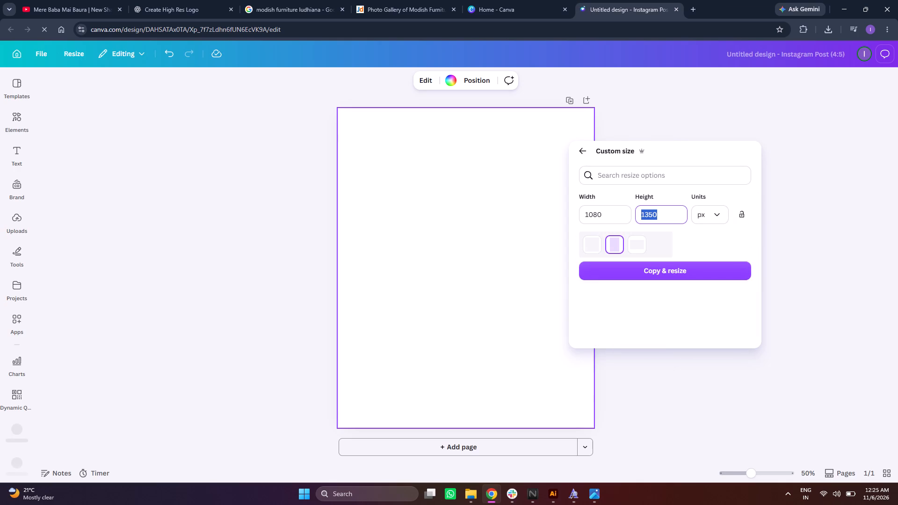
left_click_drag(640, 214, 638, 214)
left_click(593, 246)
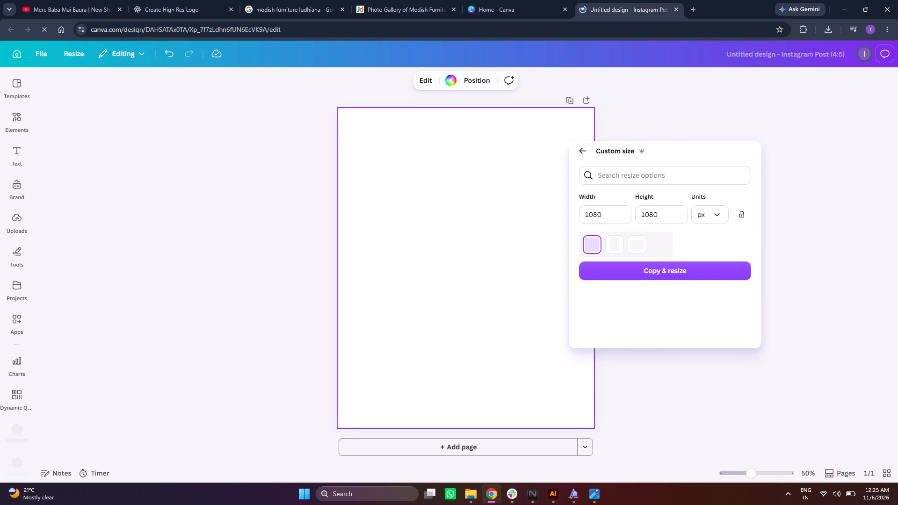
left_click(607, 273)
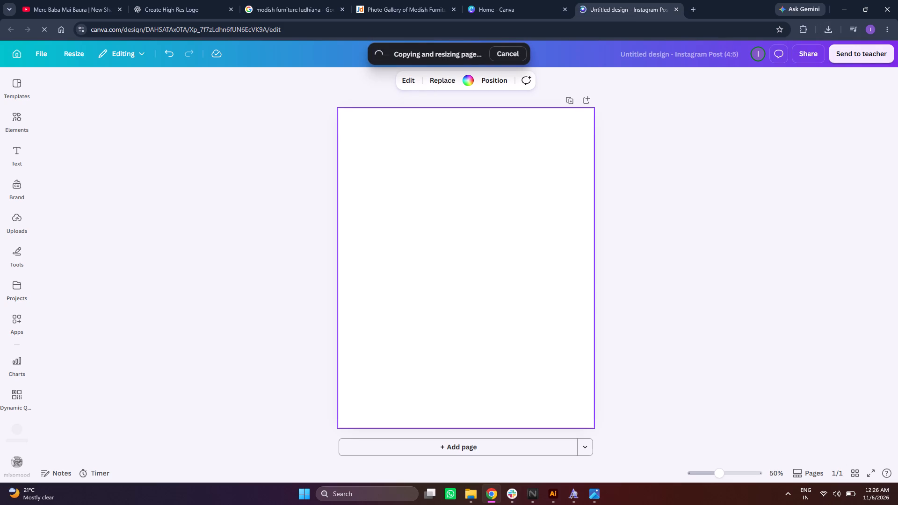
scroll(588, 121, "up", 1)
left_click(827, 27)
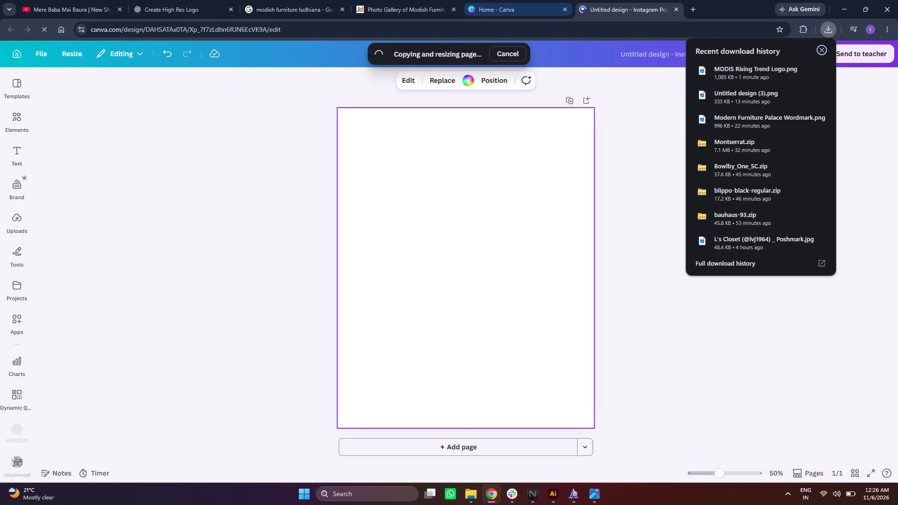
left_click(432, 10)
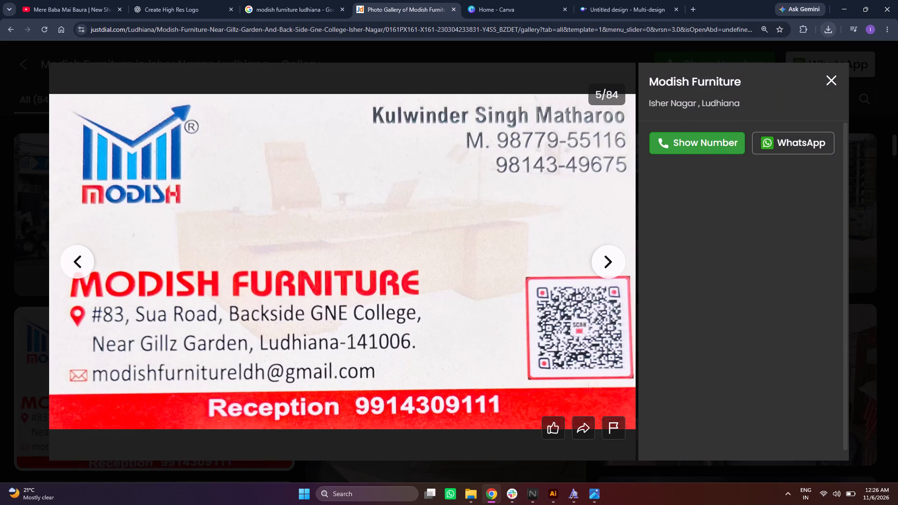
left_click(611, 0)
Delete the original portrait page, keeping only the square copy.
scroll(572, 122, "up", 5)
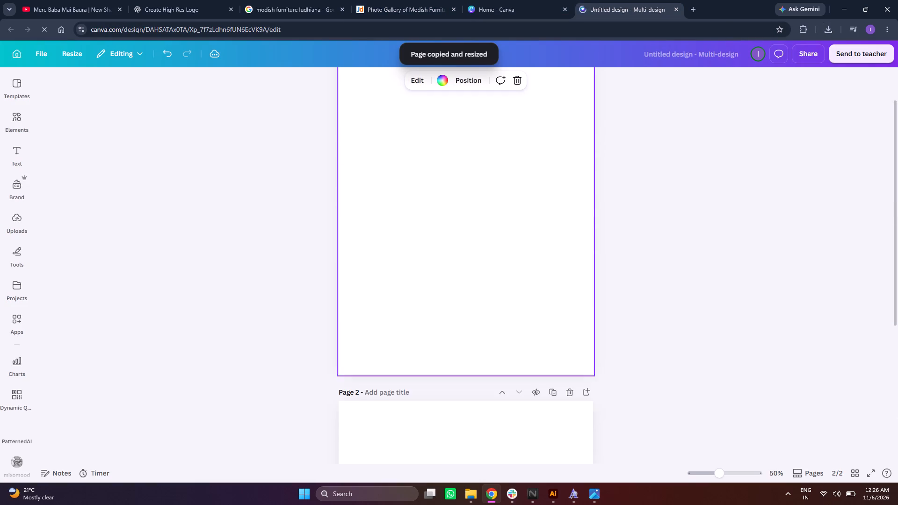
scroll(571, 122, "up", 4)
left_click(570, 100)
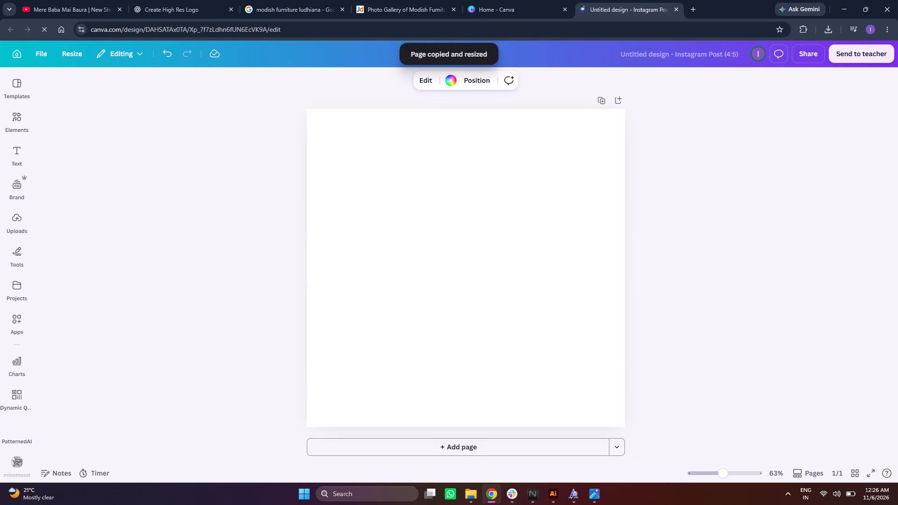
Place the downloaded image MODIS Rising Trend Logo.png on the square page.
left_click(826, 34)
left_click_drag(768, 72, 452, 234)
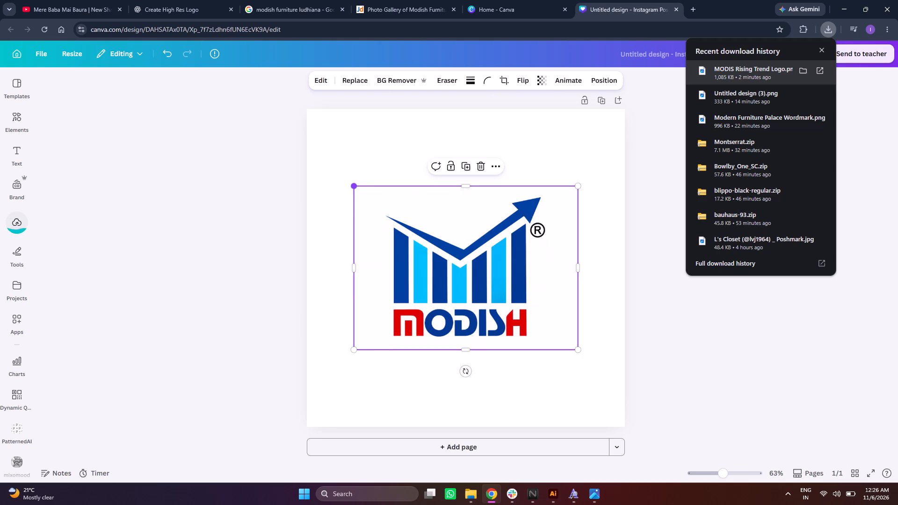
Enlarge the MODISH logo image from the page's left edge until its artwork nearly fills the square page.
left_click_drag(355, 186, 319, 135, "shift")
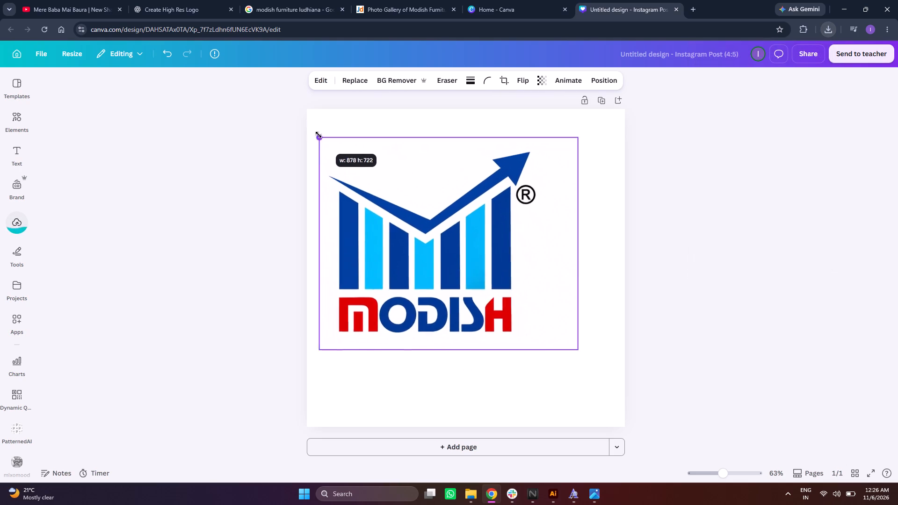
left_click_drag(319, 135, 309, 125, "shift")
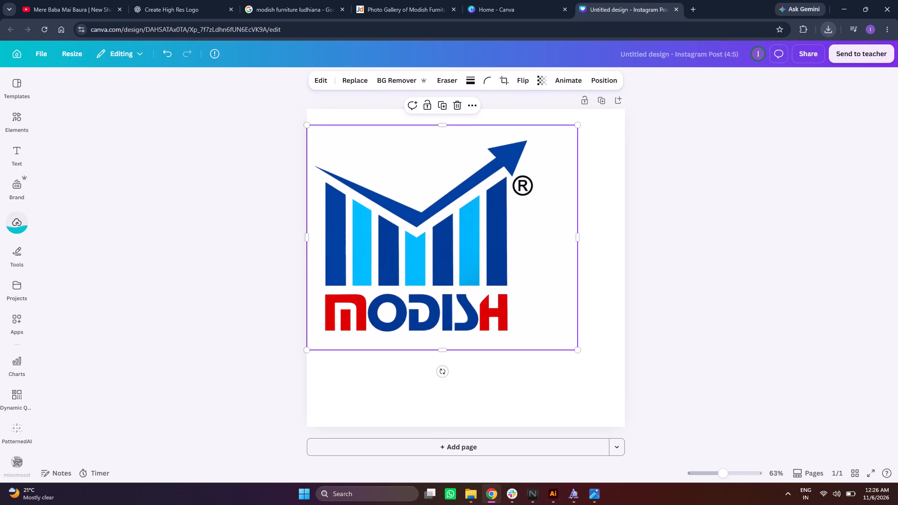
left_click_drag(579, 350, 643, 406, "shift")
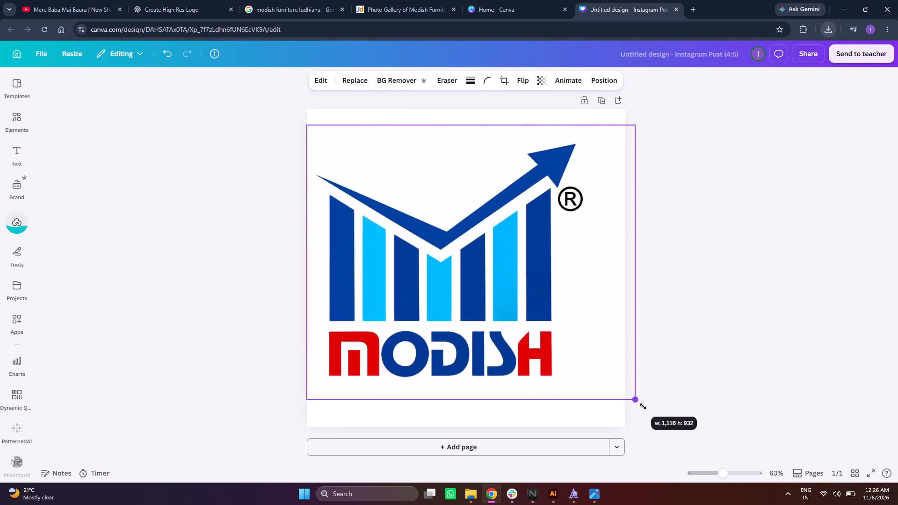
left_click_drag(643, 406, 681, 431, "shift")
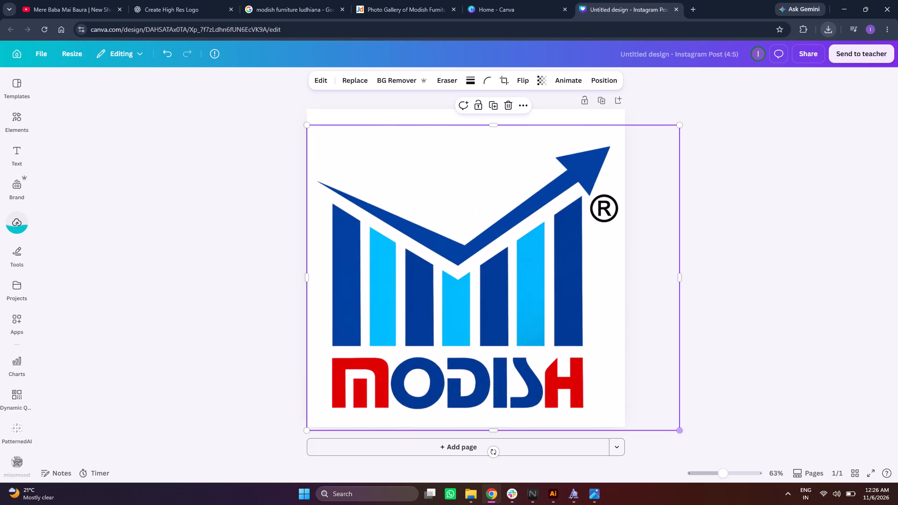
left_click(798, 166)
Apply the background remover to the MODISH logo image.
left_click(511, 227)
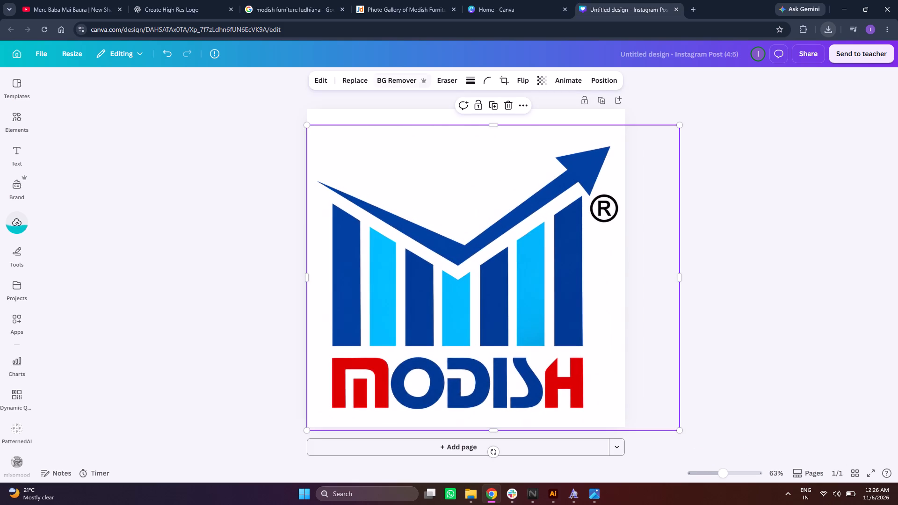
left_click(408, 78)
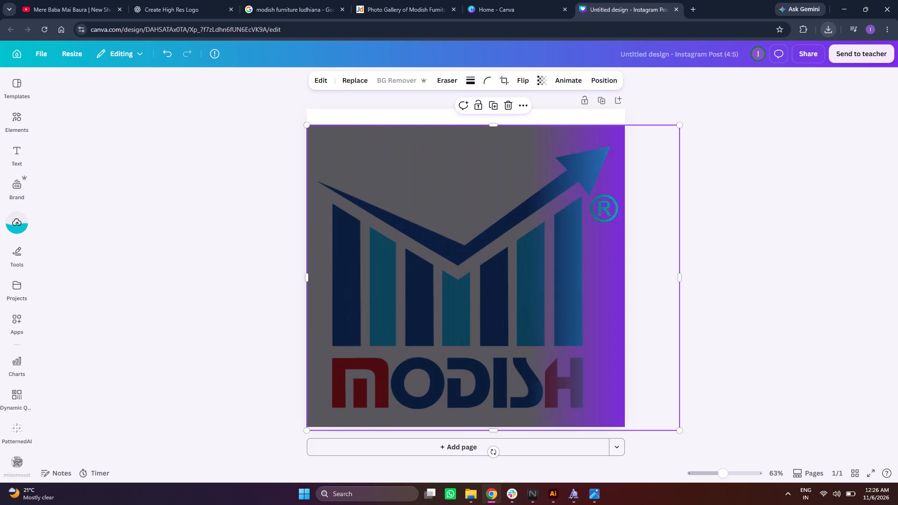
Rename the design as MODIS.
left_click(760, 55)
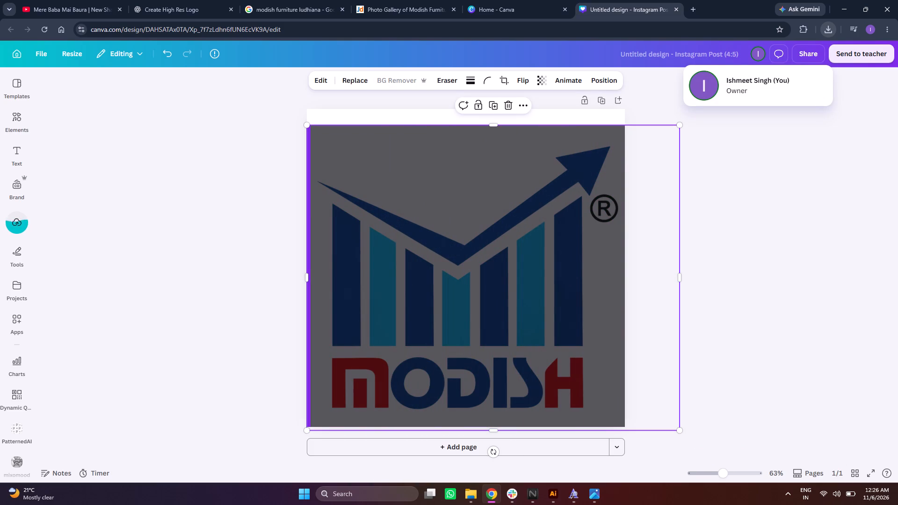
left_click(506, 0)
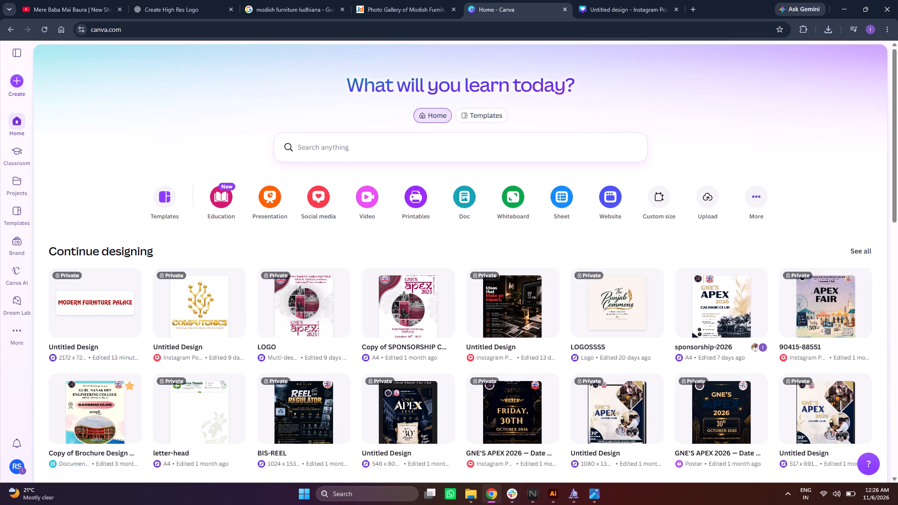
left_click(610, 9)
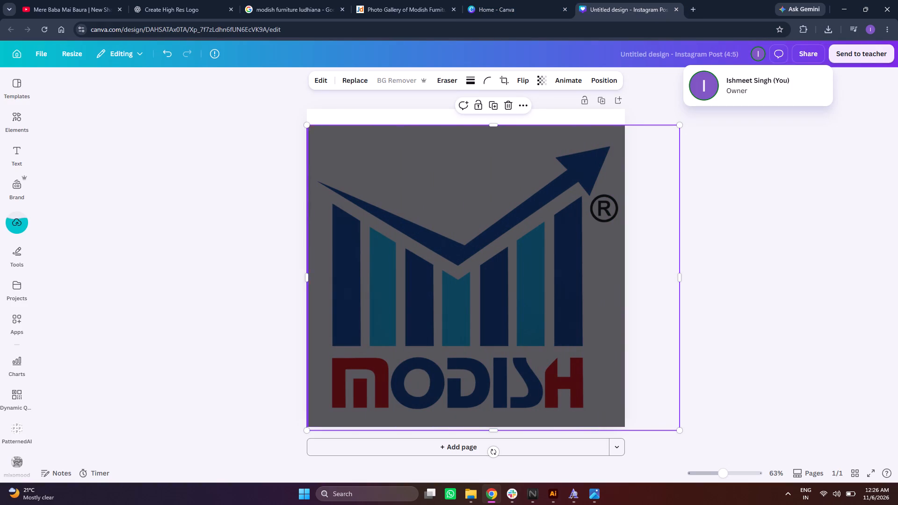
left_click(677, 54)
left_click(677, 54)
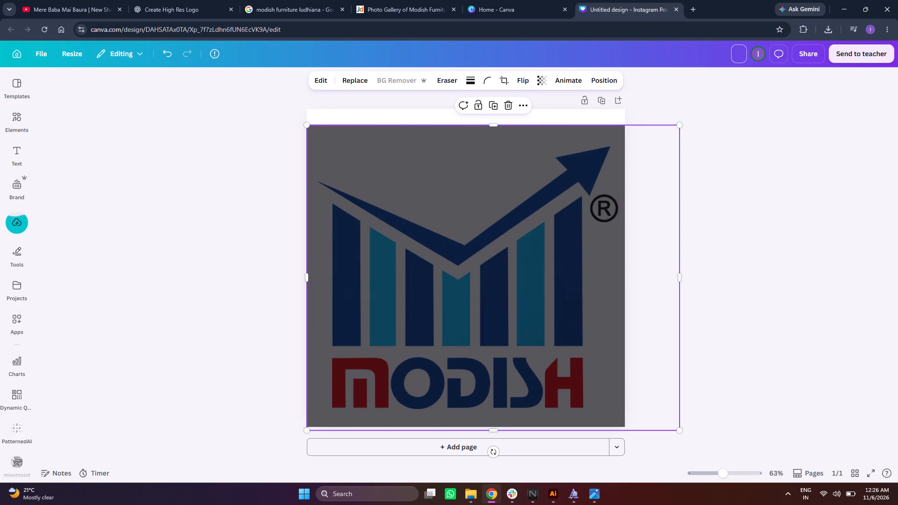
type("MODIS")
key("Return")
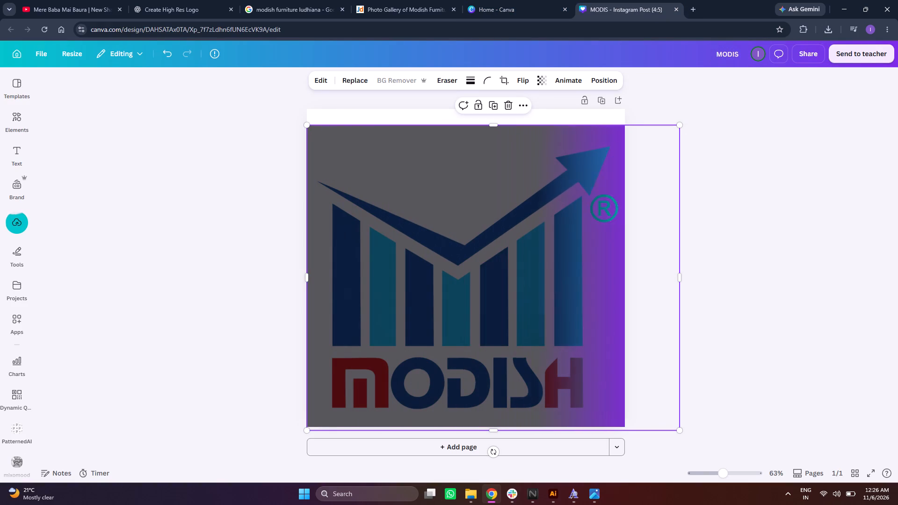
Complete the Canva design's name as MODISH.
left_click(739, 51)
key("h")
left_click(777, 117)
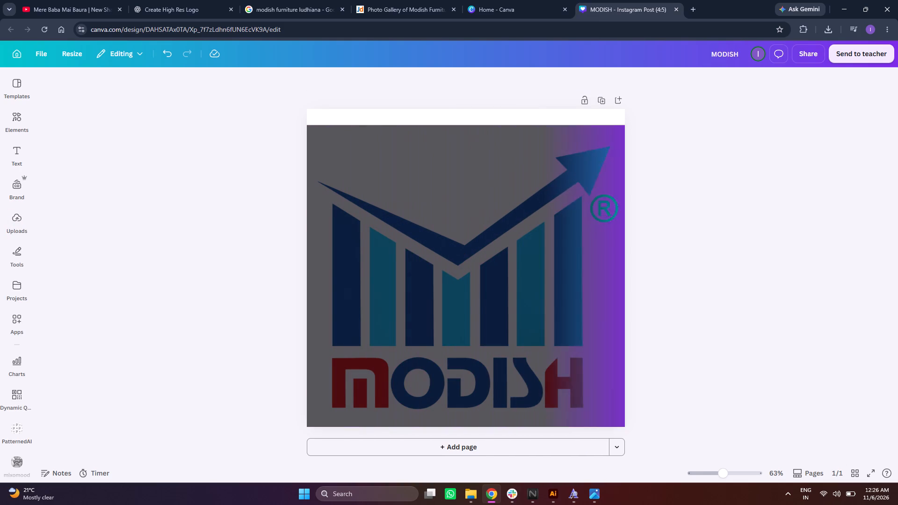
Capture a screenshot of the part of the Modish Furniture business card photo containing the faint desk and chair.
left_click(421, 0)
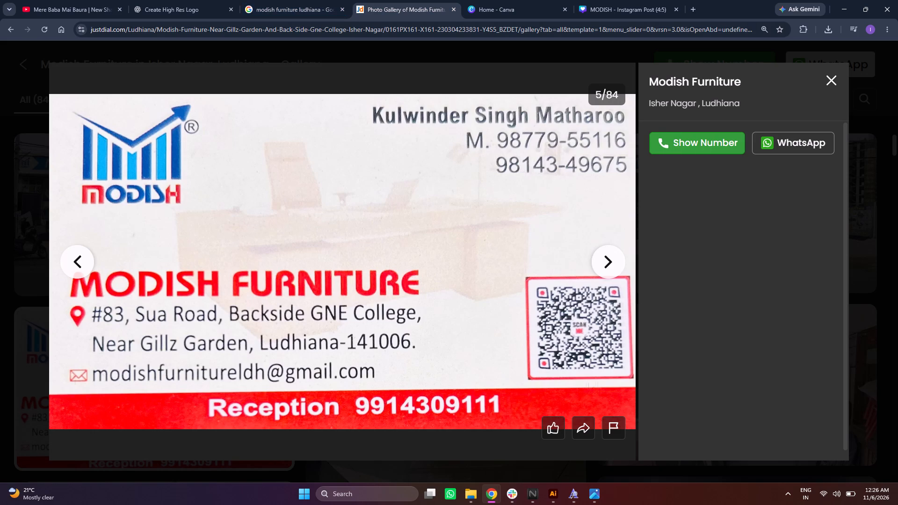
key("Print")
left_click_drag(127, 116, 268, 225)
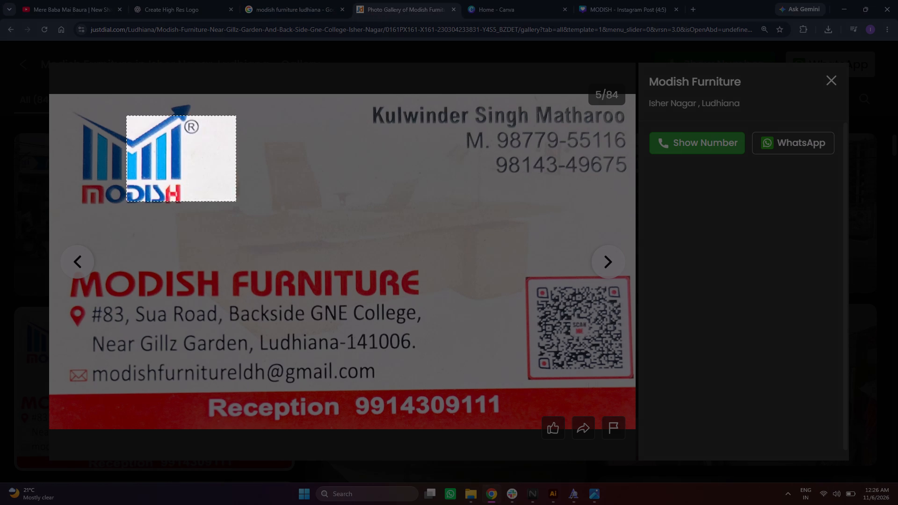
left_click_drag(268, 225, 585, 370)
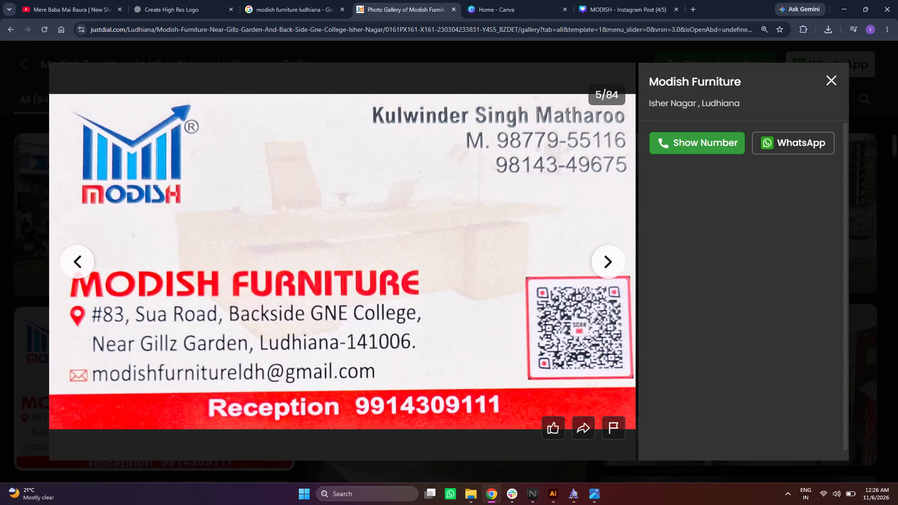
Close the business card photo and browse the Modish Furniture gallery for other usable reference photos.
left_click(830, 79)
scroll(599, 200, "down", 7)
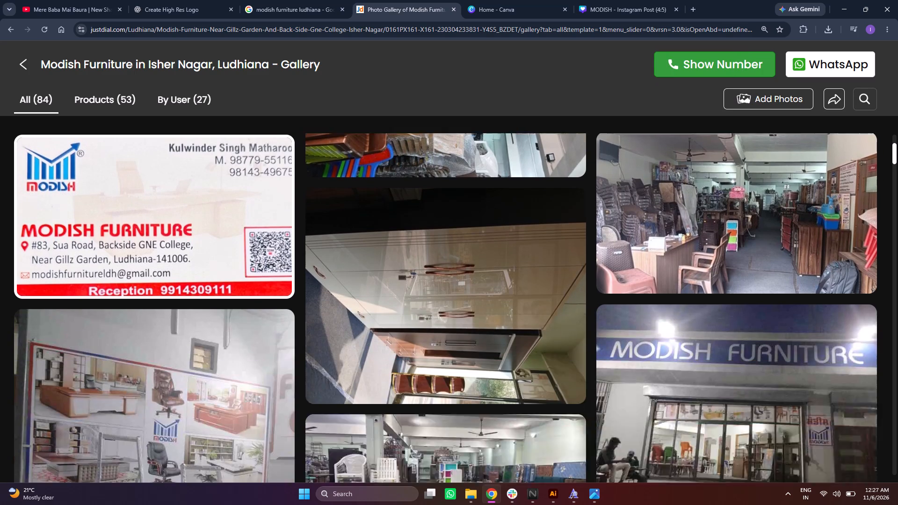
scroll(575, 194, "down", 20)
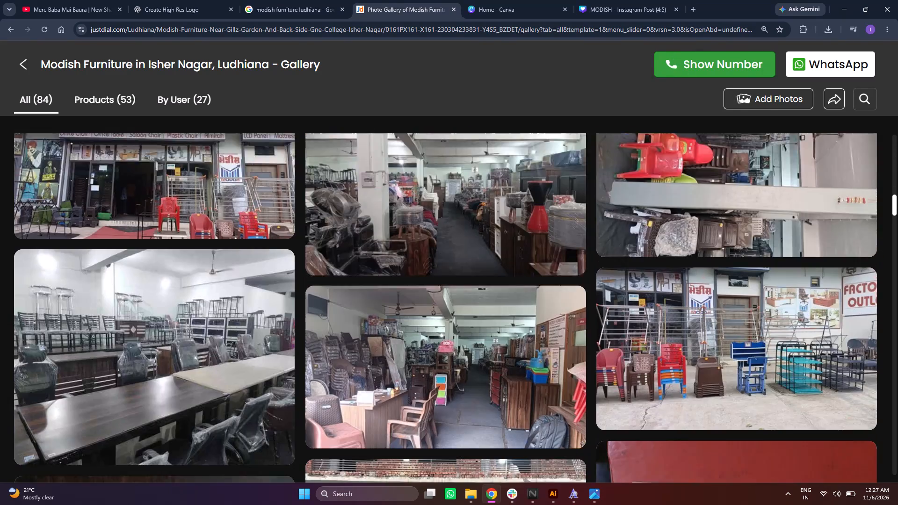
scroll(575, 194, "down", 19)
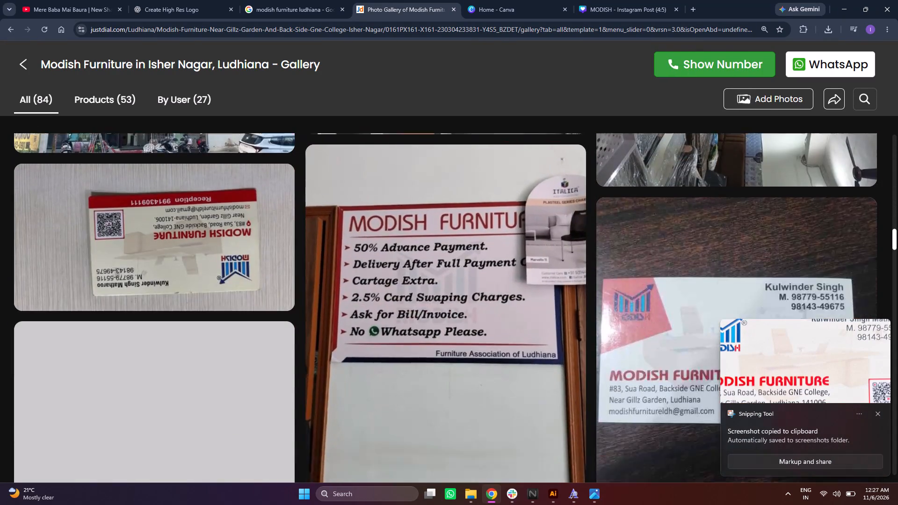
scroll(572, 192, "up", 3)
scroll(572, 192, "down", 6)
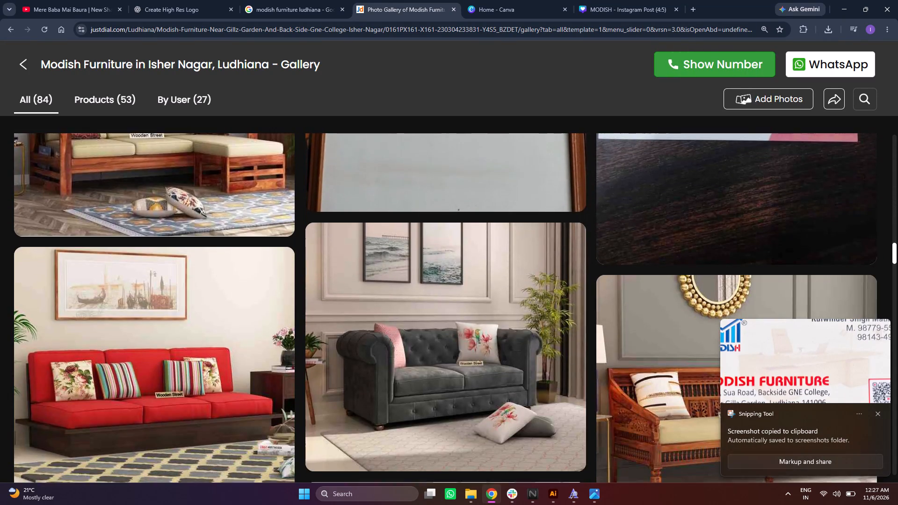
scroll(572, 192, "down", 7)
scroll(572, 192, "up", 9)
scroll(572, 192, "down", 16)
scroll(572, 192, "down", 13)
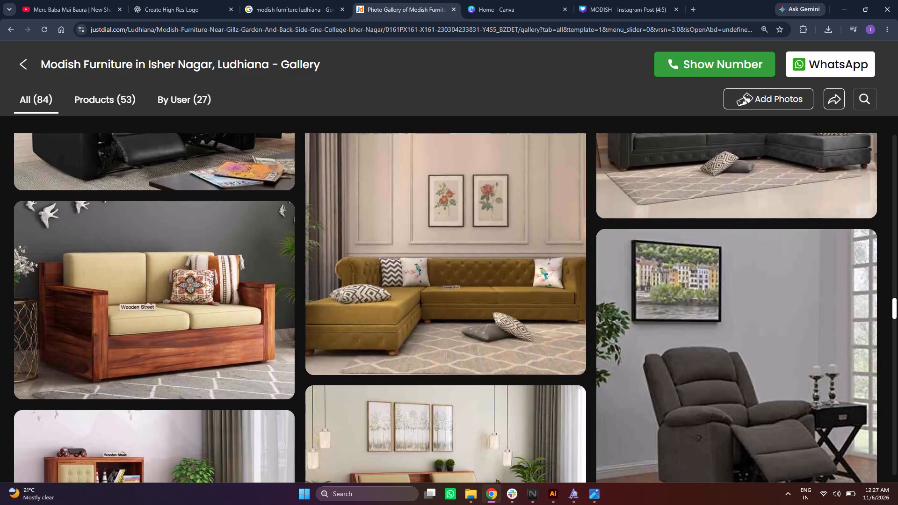
scroll(572, 192, "down", 15)
scroll(571, 189, "down", 7)
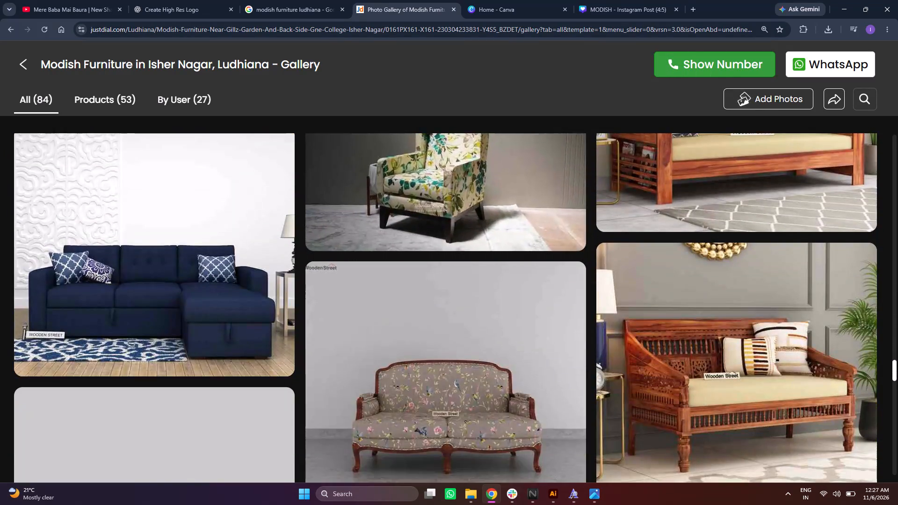
scroll(571, 189, "down", 20)
scroll(569, 182, "down", 6)
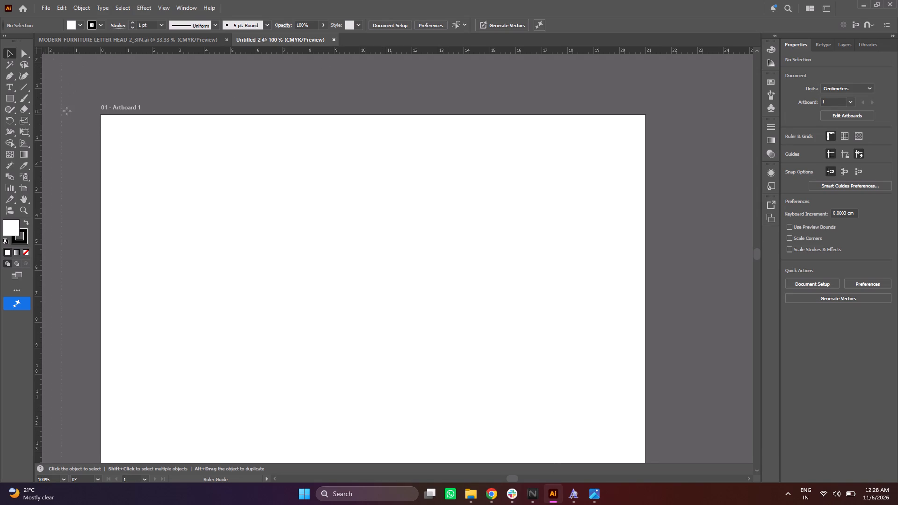
left_click_drag(67, 111, 136, 108)
scroll(136, 108, "up", 2, "alt")
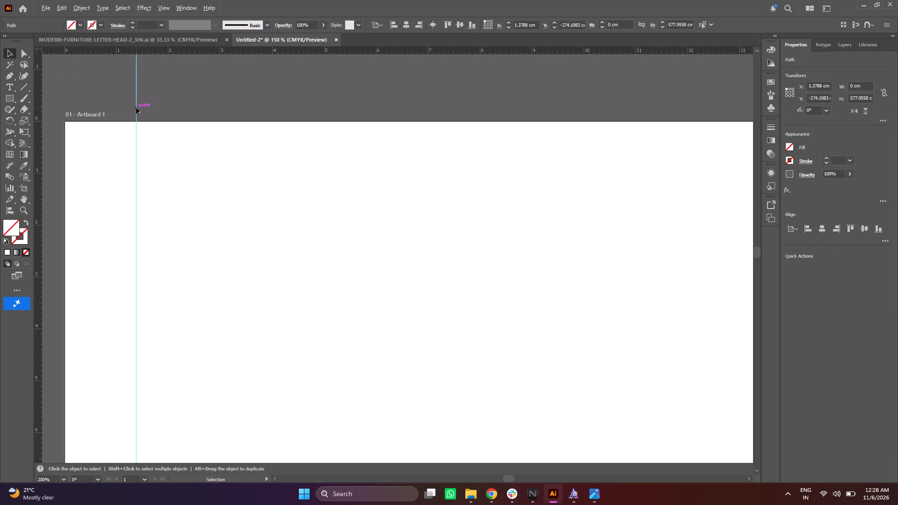
left_click(136, 94)
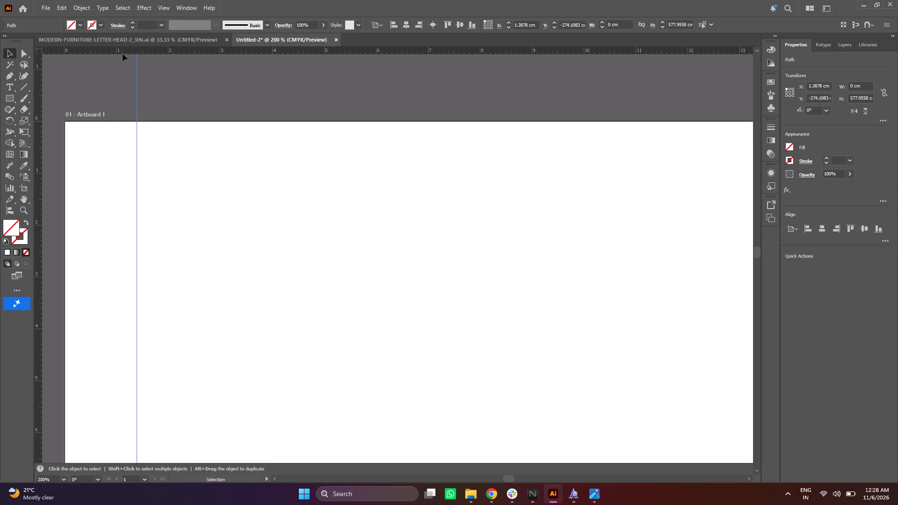
Place a horizontal guide about 1.4 cm below the artboard's top edge.
left_click_drag(123, 52, 127, 195)
left_click_drag(127, 195, 126, 194)
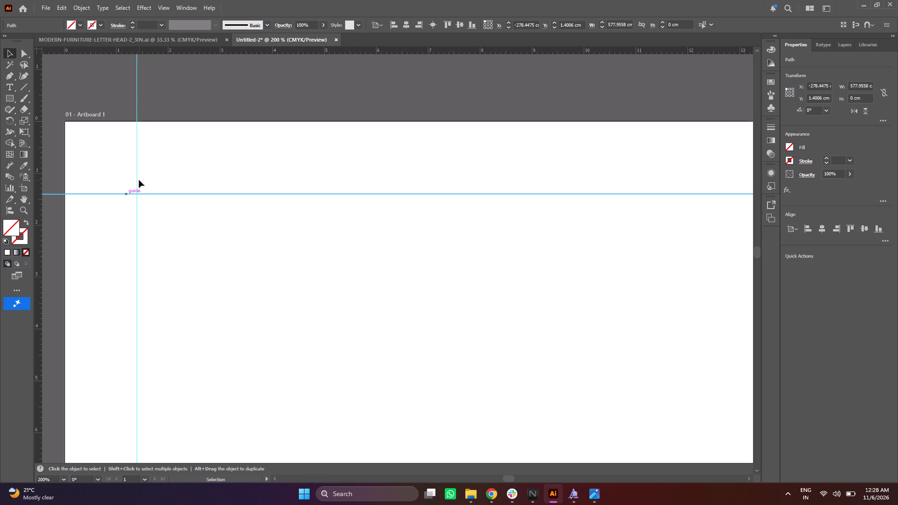
Place a second vertical guide about 3.9 cm from the artboard's left edge.
scroll(139, 180, "down", 5)
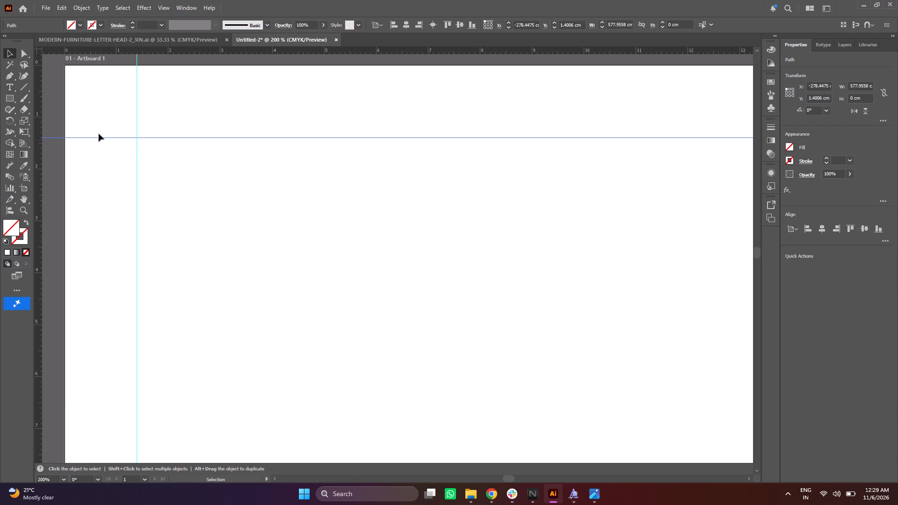
left_click_drag(40, 117, 159, 102)
left_click_drag(159, 102, 188, 103)
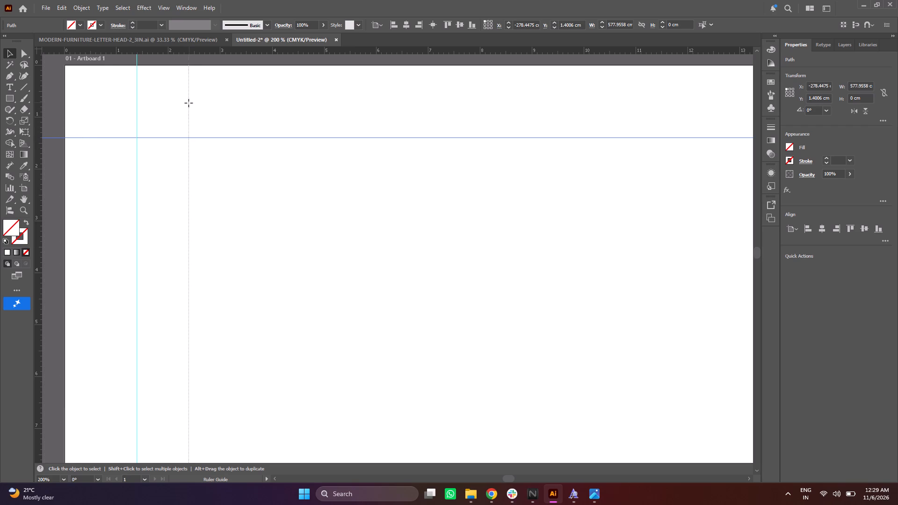
left_click_drag(188, 103, 240, 117)
left_click_drag(240, 117, 249, 120)
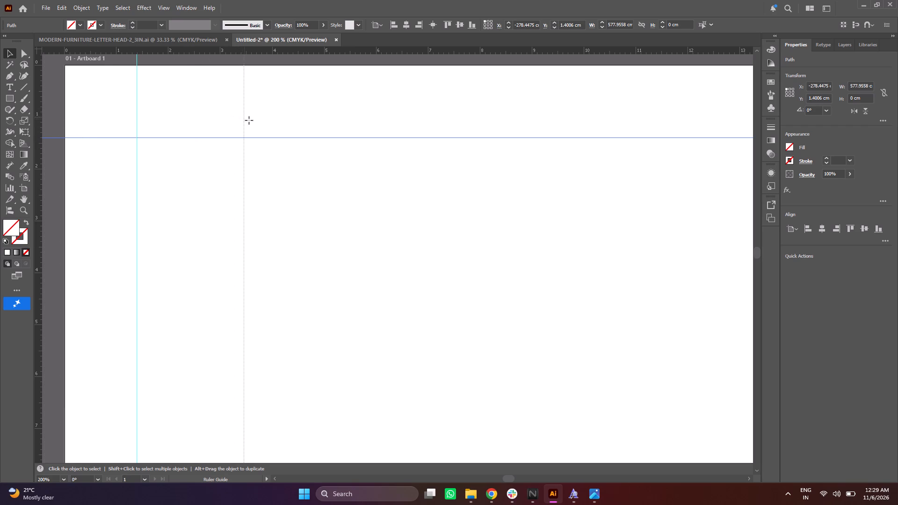
left_click_drag(249, 120, 261, 124)
left_click_drag(261, 124, 267, 128)
Place a second horizontal guide about 3.9 cm below the artboard's top edge.
left_click_drag(233, 51, 213, 229)
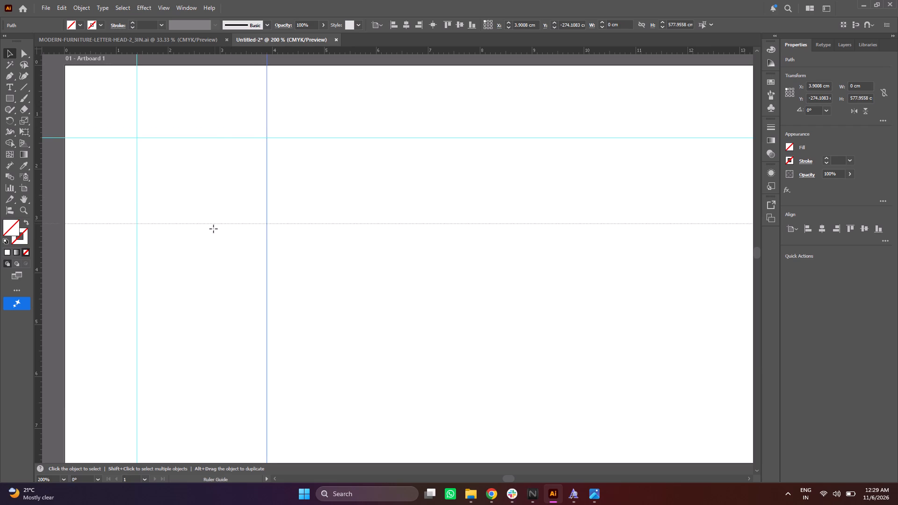
left_click_drag(213, 229, 214, 264)
left_click_drag(214, 264, 217, 268)
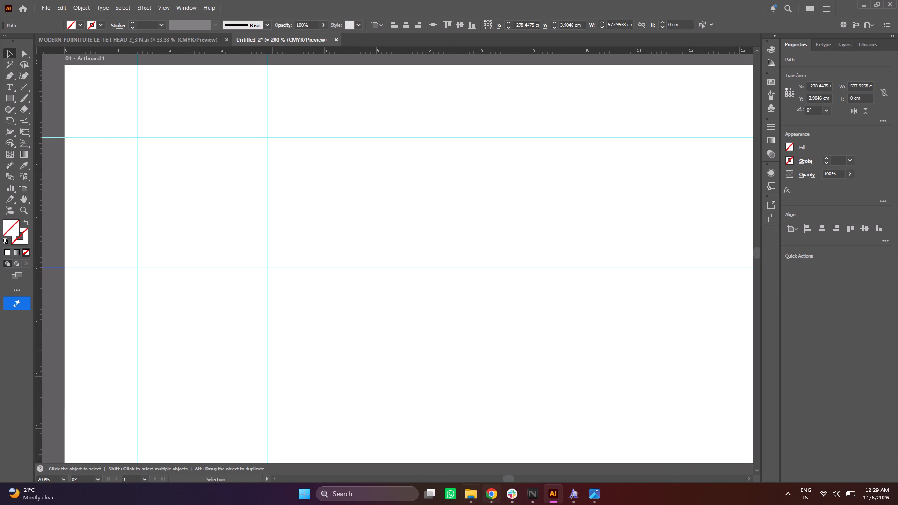
Place the MODISH logo image from the Downloads folder into the untitled Illustrator document.
left_click(477, 496)
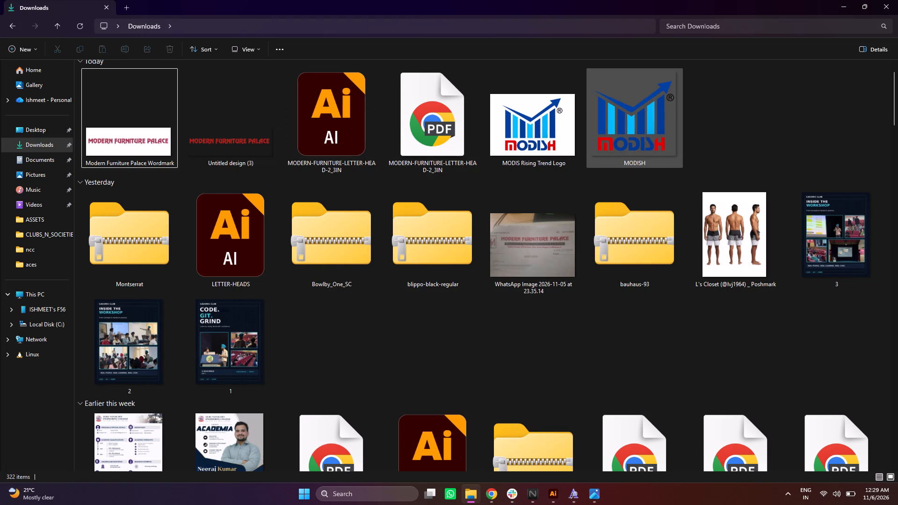
left_click(641, 131)
left_click_drag(640, 116, 554, 498)
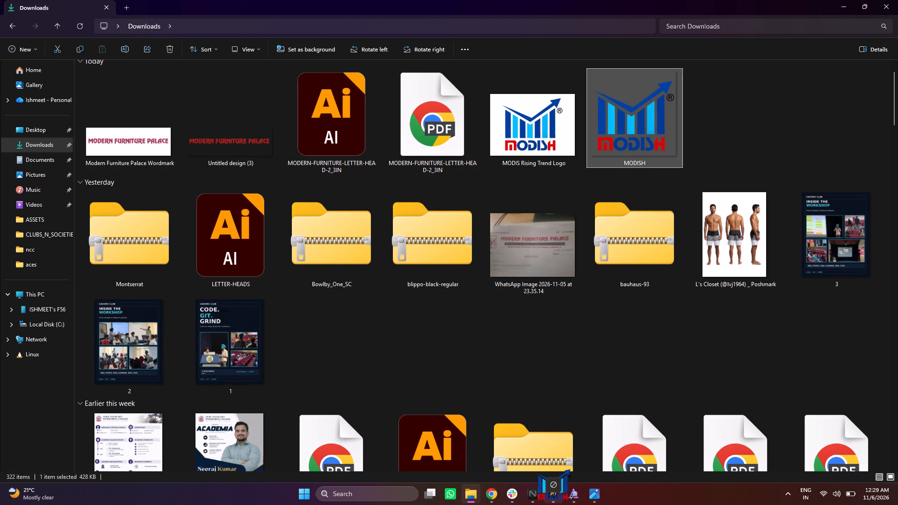
left_click_drag(554, 498, 182, 175)
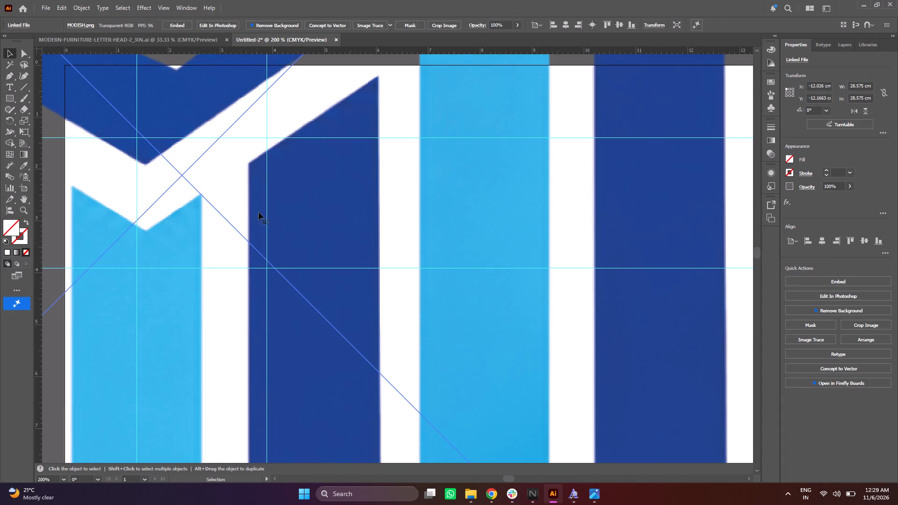
Scale the placed logo proportionally down to about 4.57 cm square and move it over the guides near the artboard's upper-left corner.
scroll(301, 235, "down", 4, "alt")
scroll(164, 127, "up", 3)
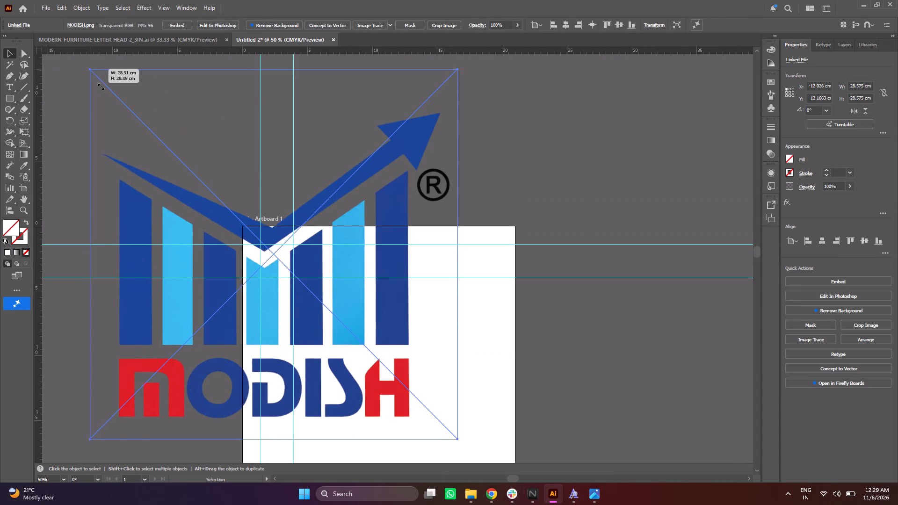
key("ctrl+z")
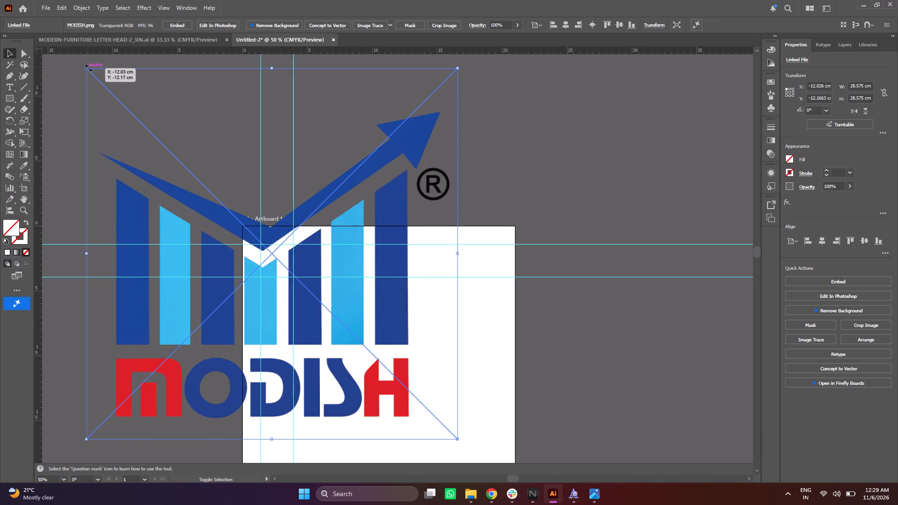
left_click_drag(87, 67, 365, 380, "shift")
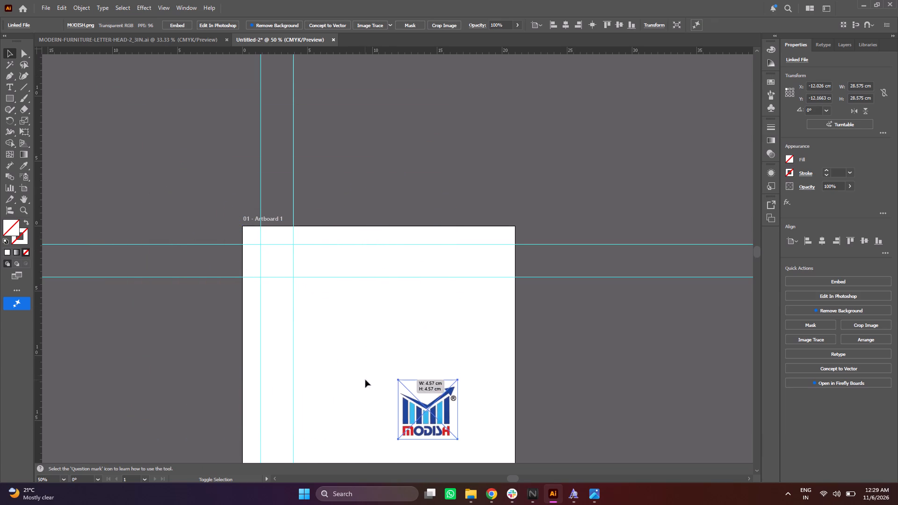
left_click_drag(365, 380, 365, 380, "shift")
left_click_drag(431, 424, 279, 267)
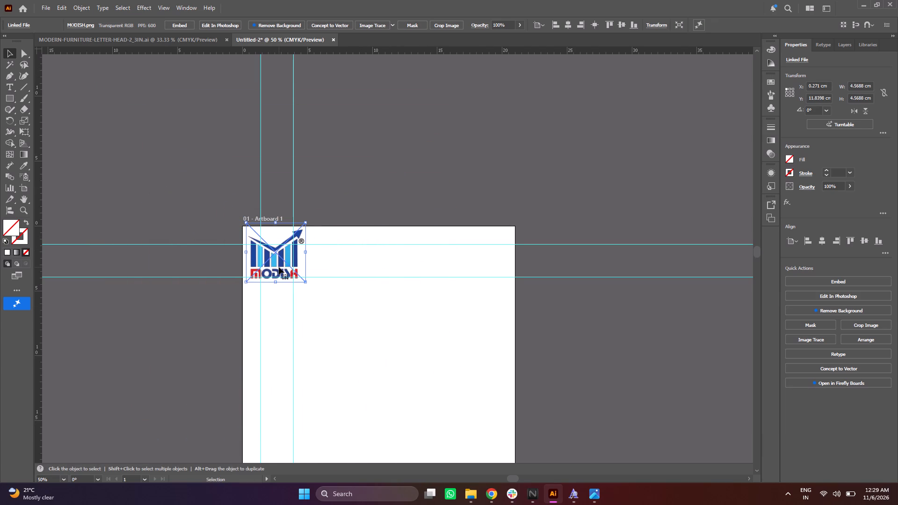
Move the logo so its artwork's left edge and the MODISH text's baseline sit on the first vertical and lower horizontal guides.
scroll(279, 267, "up", 5, "alt")
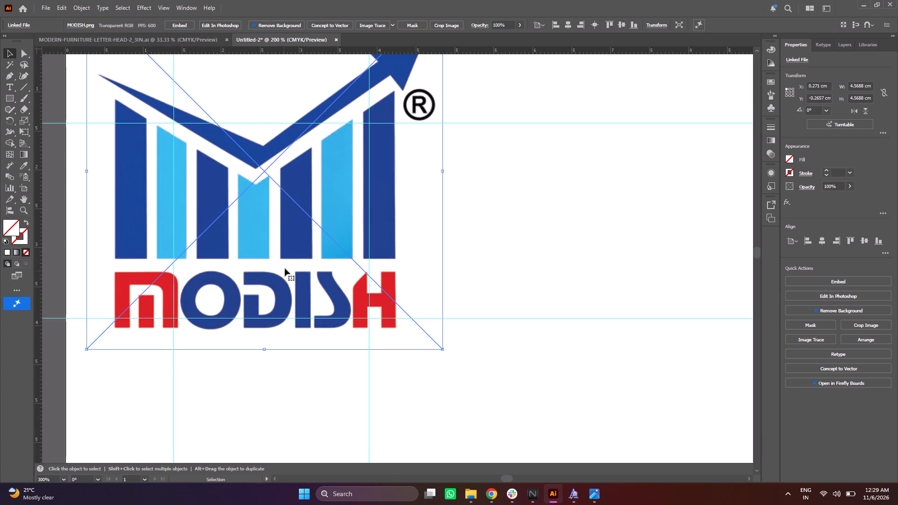
scroll(292, 268, "up", 6)
left_click_drag(303, 330, 377, 314)
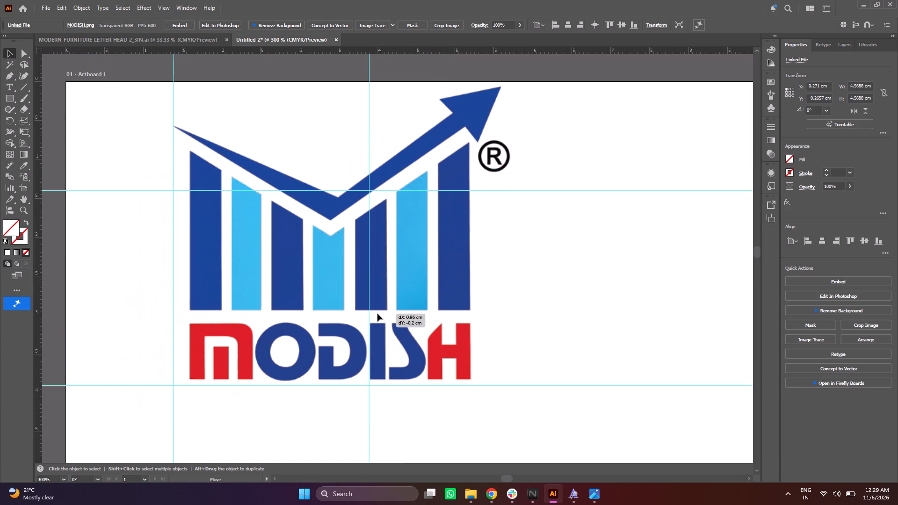
left_click_drag(377, 314, 362, 319)
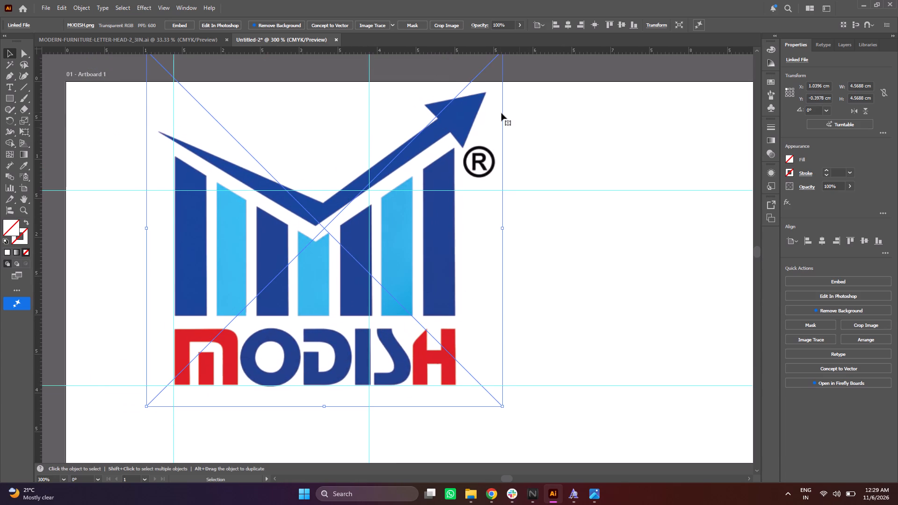
Scale the logo proportionally down to about 3 cm square and realign its artwork with the left and lower guides.
scroll(497, 76, "up", 2)
left_click_drag(503, 71, 495, 76, "shift")
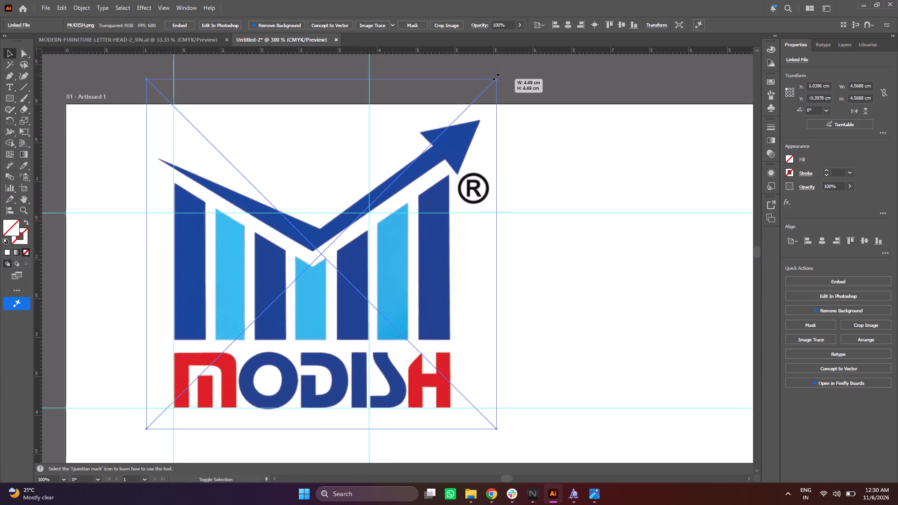
left_click_drag(495, 76, 453, 116, "shift")
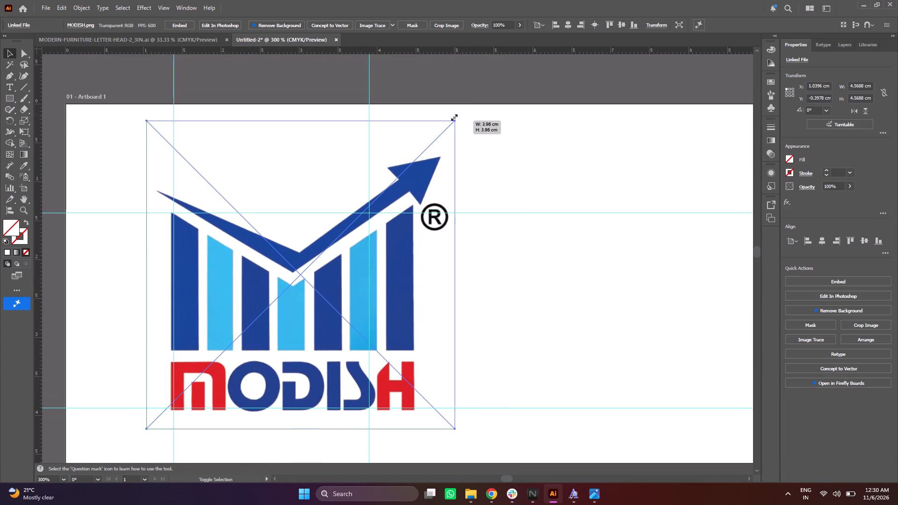
left_click_drag(453, 116, 398, 179, "shift")
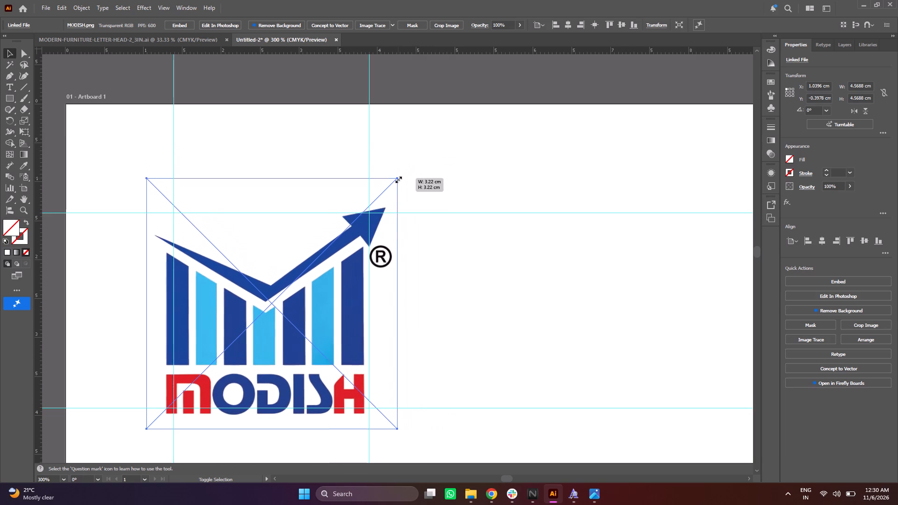
left_click_drag(398, 179, 380, 193, "shift")
left_click_drag(278, 335, 288, 327)
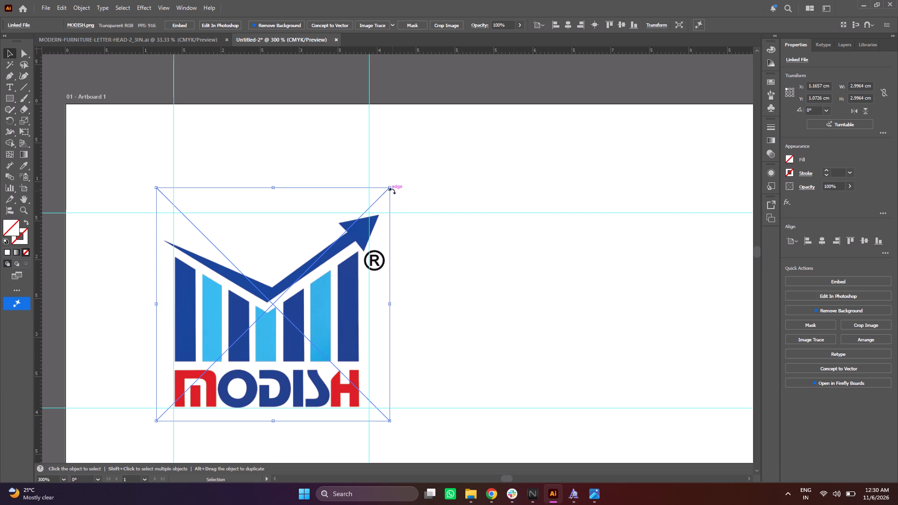
left_click_drag(389, 187, 389, 187, "shift")
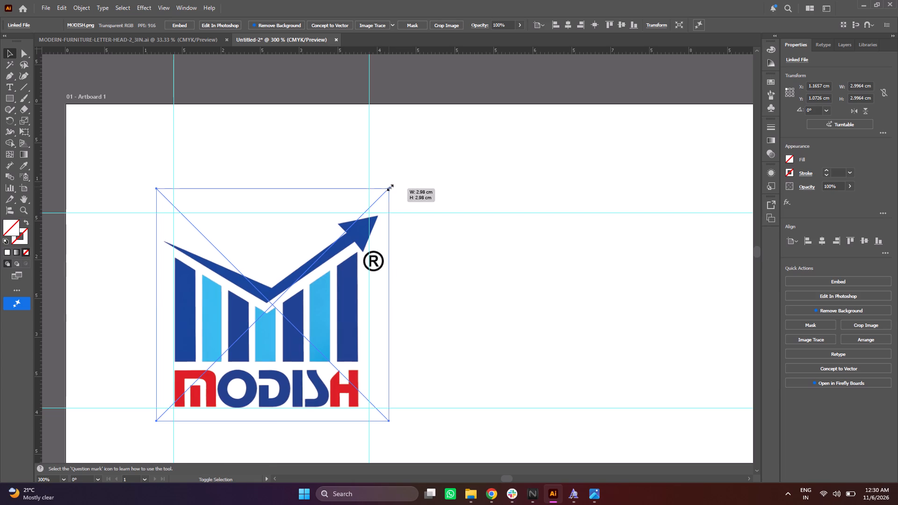
left_click_drag(389, 187, 406, 180, "shift")
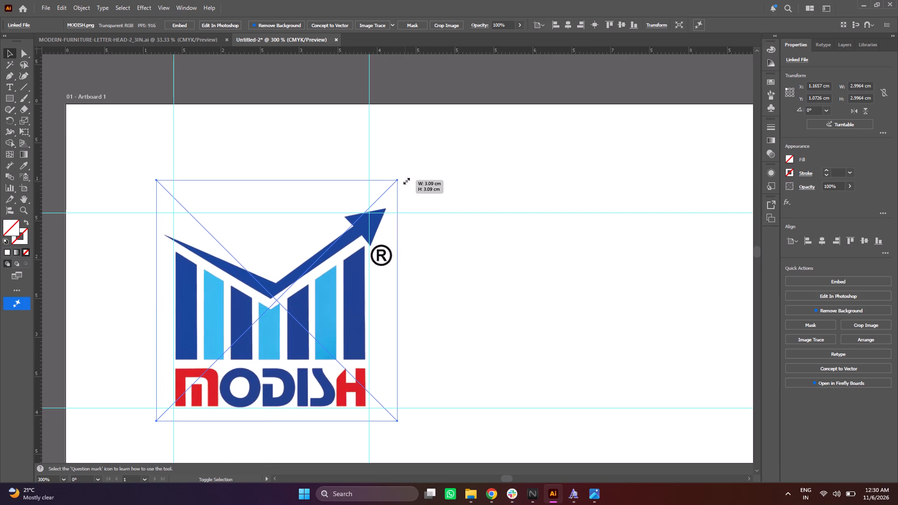
left_click_drag(406, 180, 421, 173, "shift")
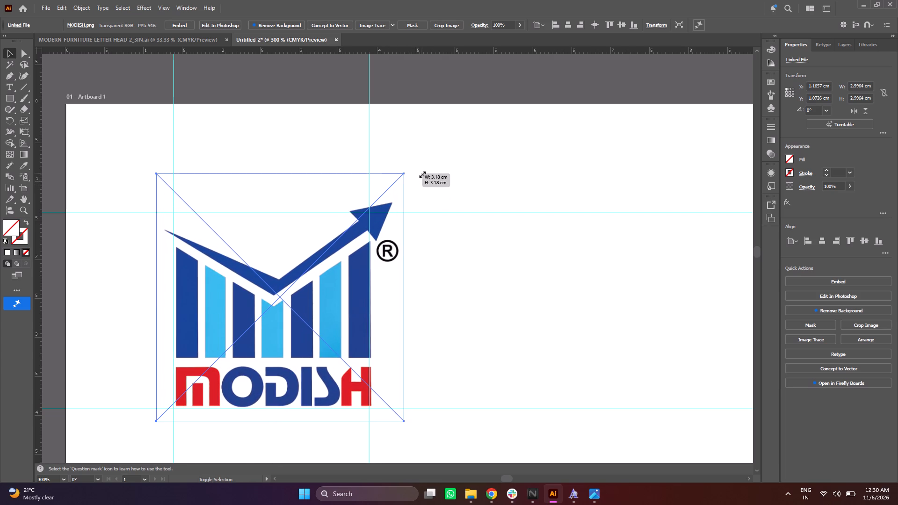
left_click_drag(421, 173, 414, 176, "shift")
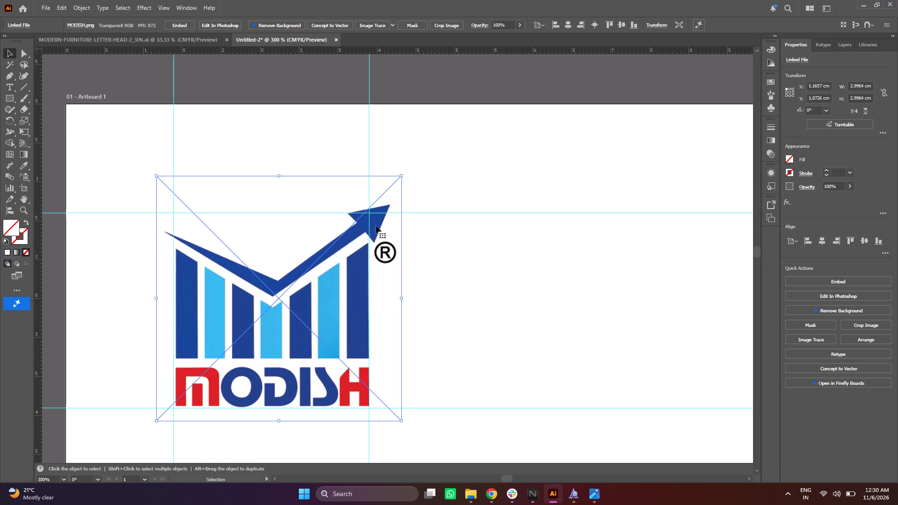
left_click(332, 310)
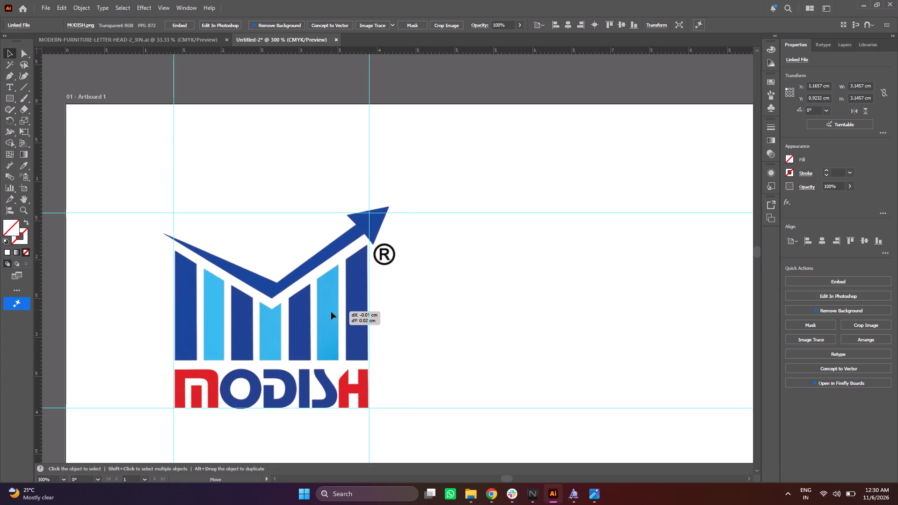
left_click(418, 76)
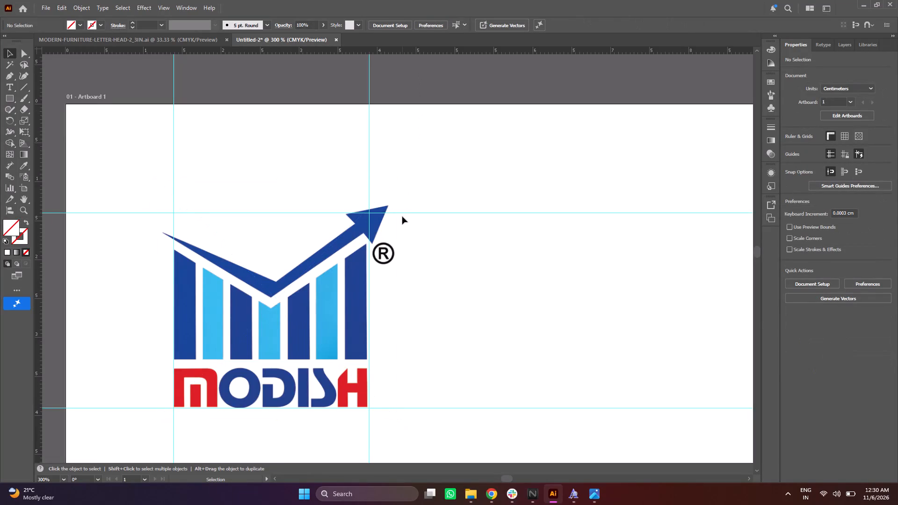
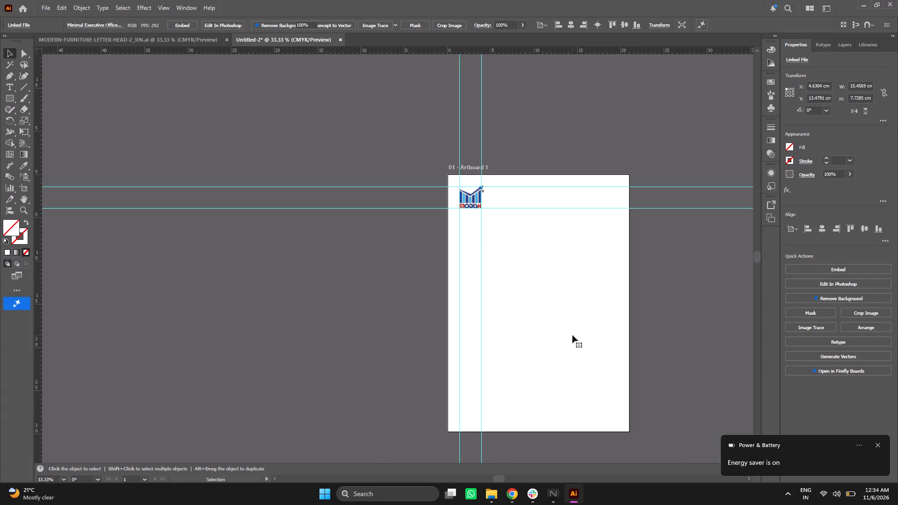
Add vertical guides on the artboard's left and right edges, at 0 cm and 21 cm.
scroll(572, 335, "down", 7, "ctrl")
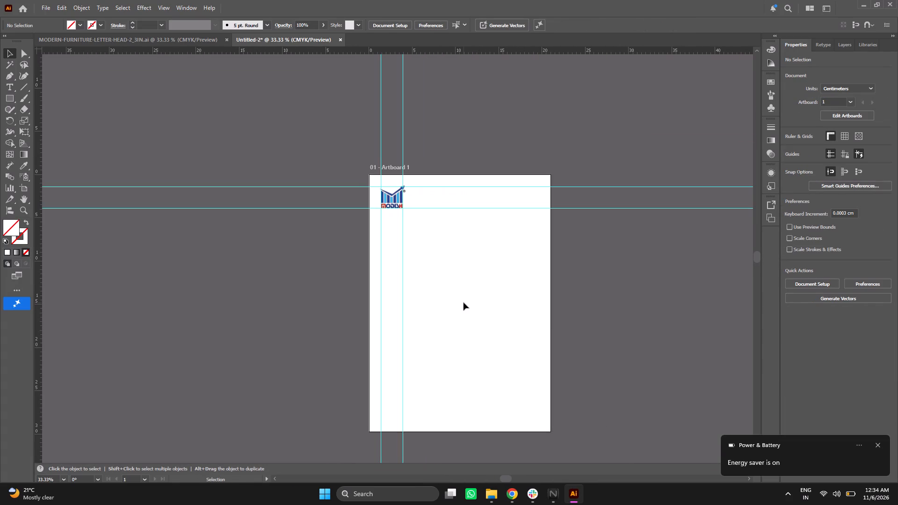
scroll(464, 303, "up", 2, "alt")
scroll(393, 301, "down", 4)
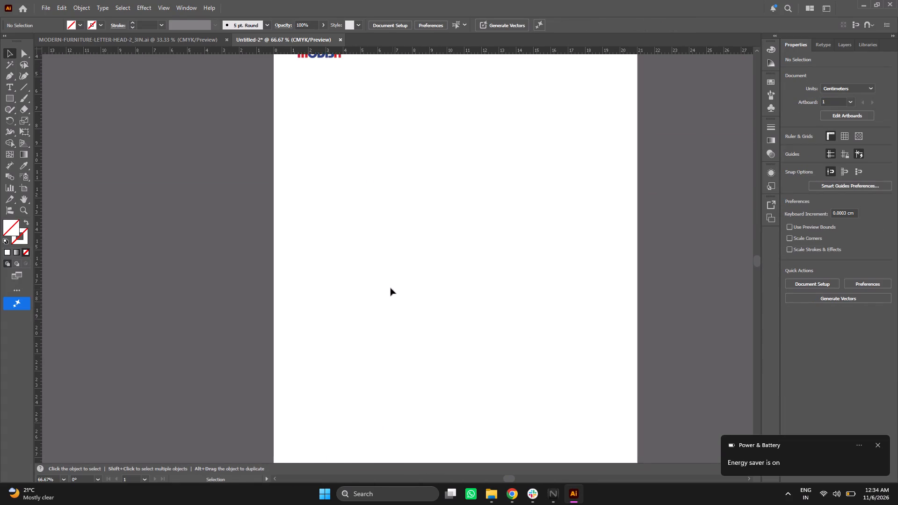
scroll(391, 288, "down", 2)
left_click_drag(39, 262, 52, 269)
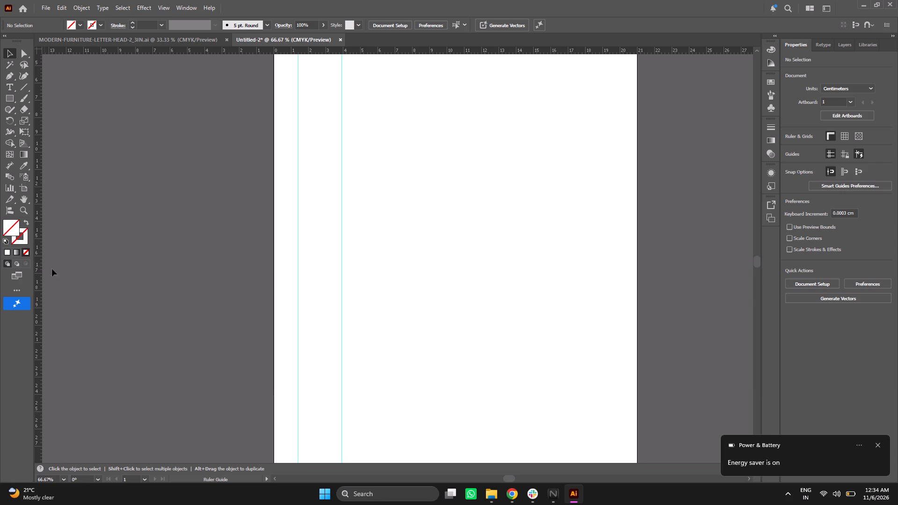
left_click_drag(52, 269, 272, 258)
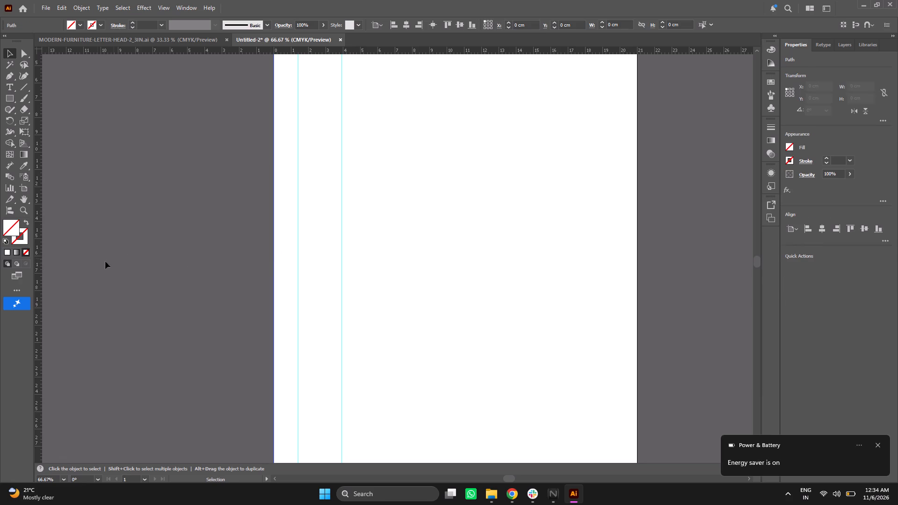
left_click_drag(40, 281, 638, 289)
left_click(638, 289)
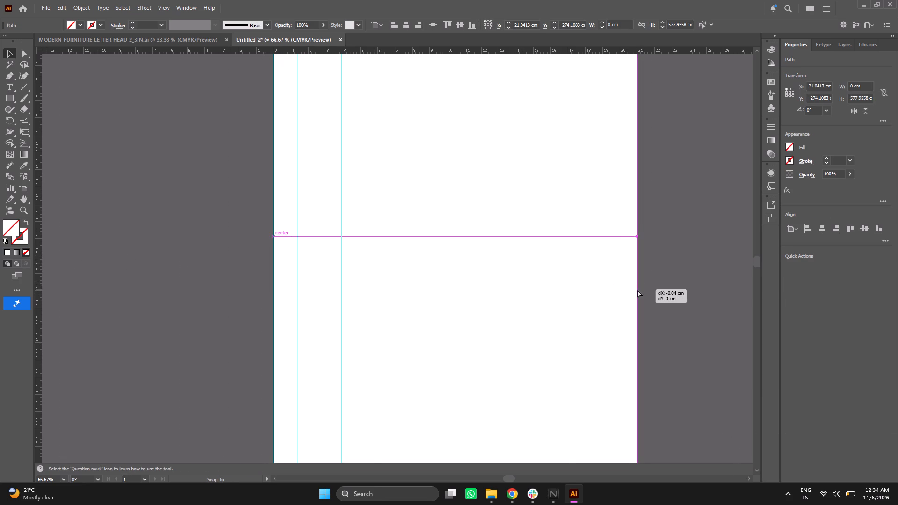
Add horizontal guides on the artboard's top and bottom edges, at 0 cm and 29.7 cm.
scroll(614, 101, "up", 13)
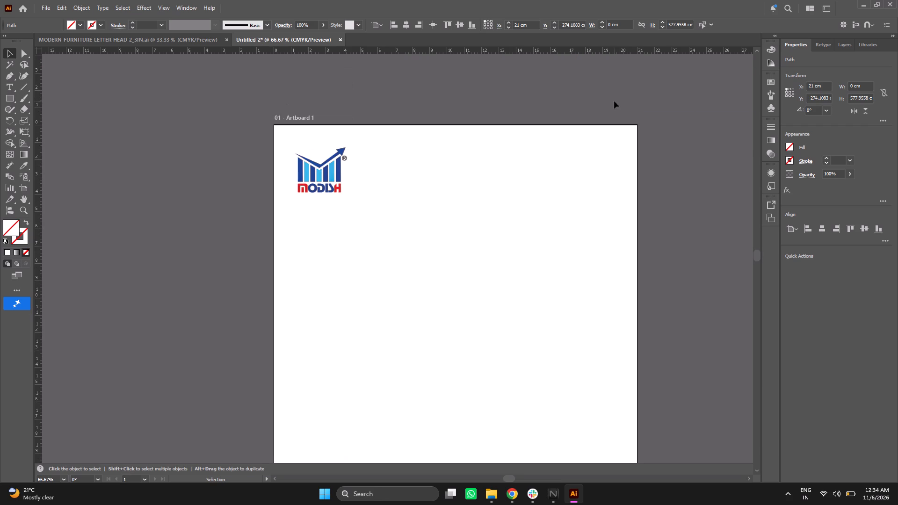
left_click_drag(609, 51, 616, 126)
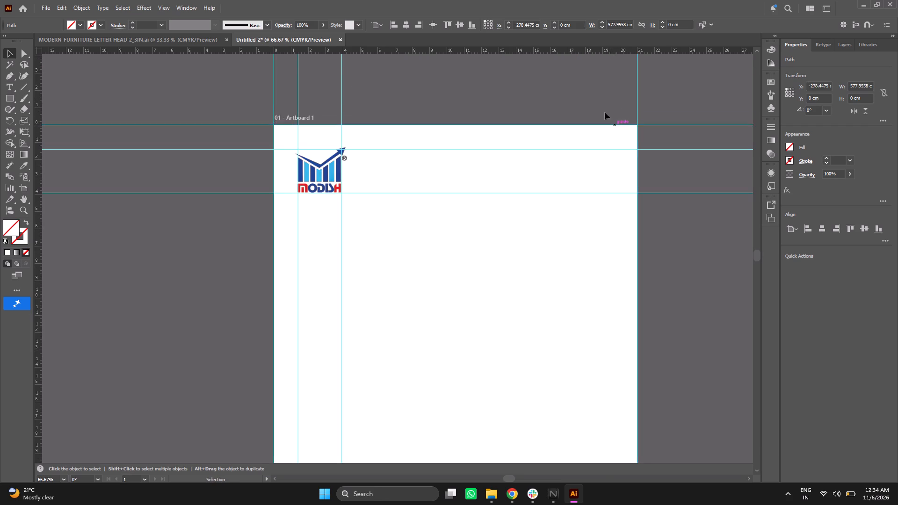
scroll(606, 114, "down", 20)
scroll(606, 114, "down", 7)
left_click_drag(600, 48, 592, 116)
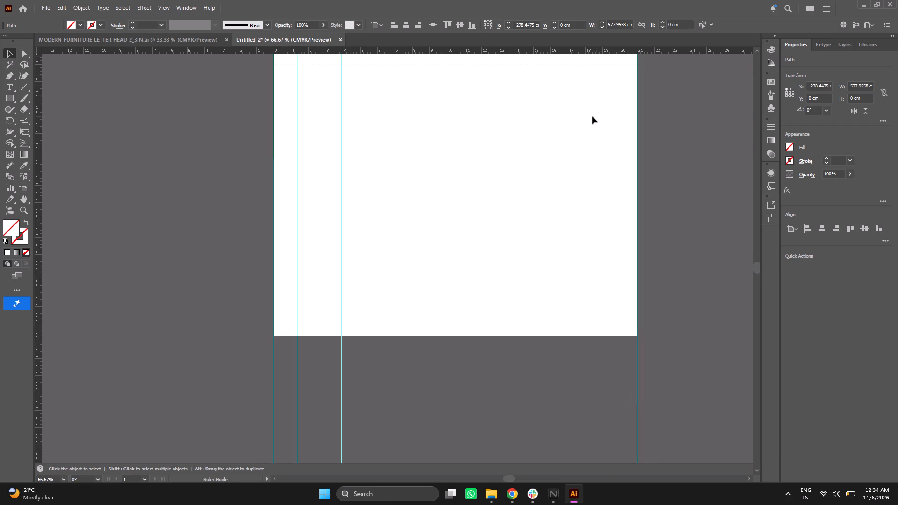
left_click_drag(592, 116, 592, 335)
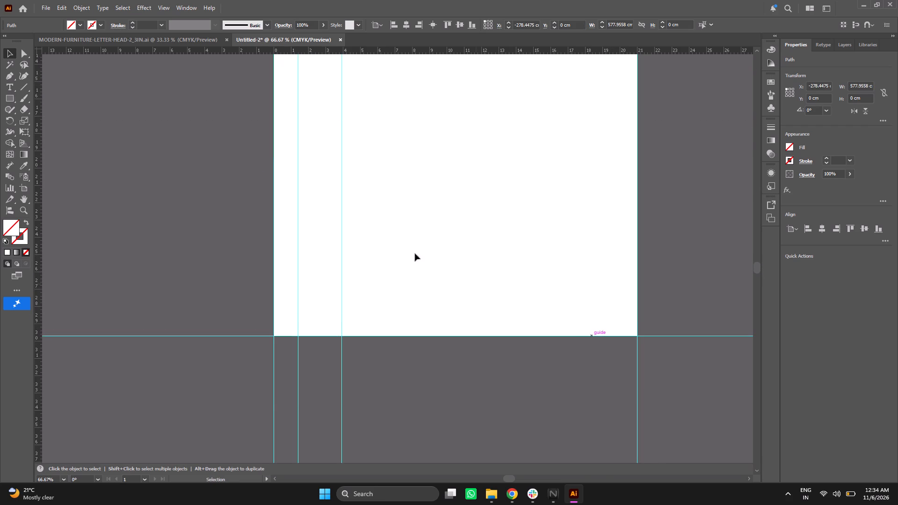
Add a vertical guide at about 4.2 cm, just right of the guide at the MODISH logo's right side.
scroll(224, 210, "up", 7)
scroll(258, 188, "up", 7)
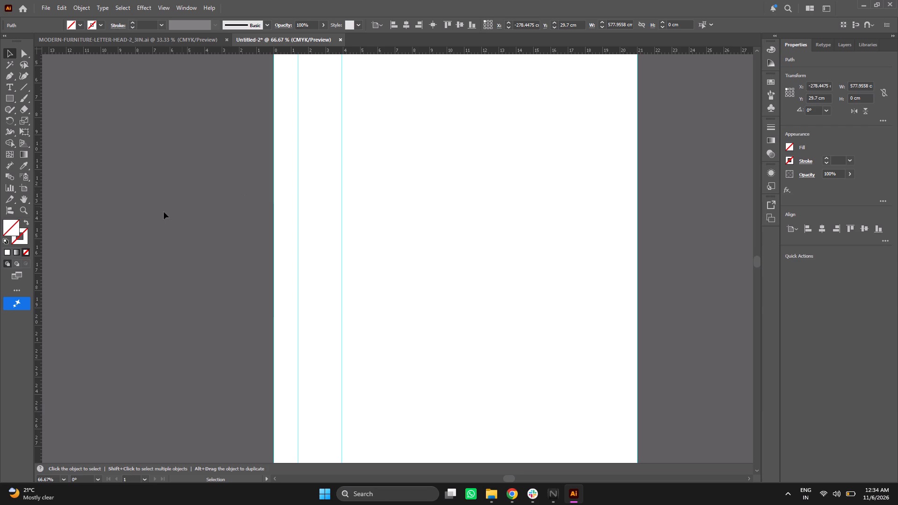
scroll(292, 164, "up", 3, "alt")
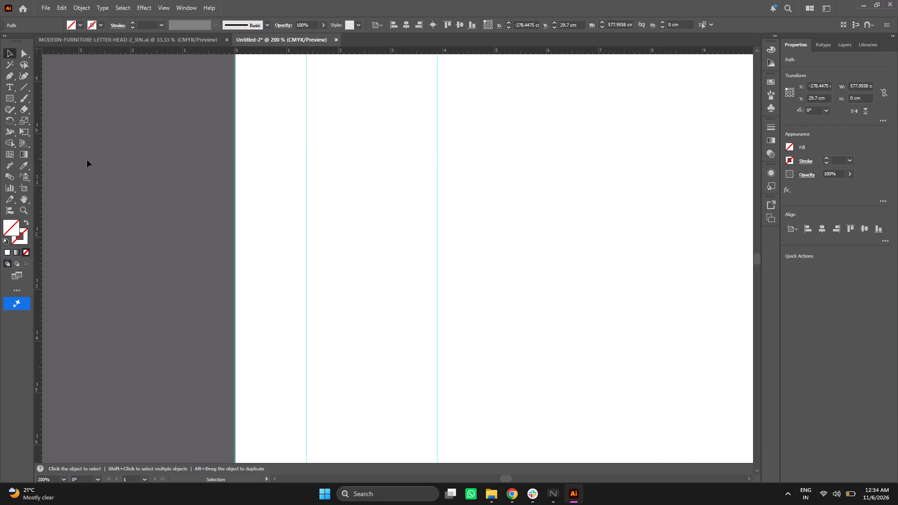
left_click_drag(41, 162, 452, 127)
left_click_drag(452, 127, 447, 127)
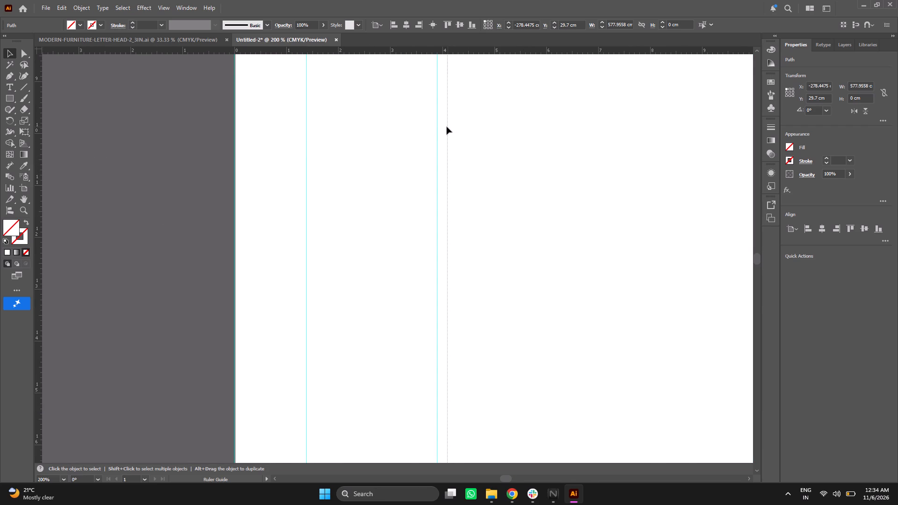
left_click_drag(447, 127, 452, 130)
left_click_drag(452, 130, 453, 131)
Add a vertical guide at about 16.8 cm, as far from the artboard's right edge as the 4.2 cm guide is from the left, and deselect it.
scroll(481, 147, "down", 2, "alt")
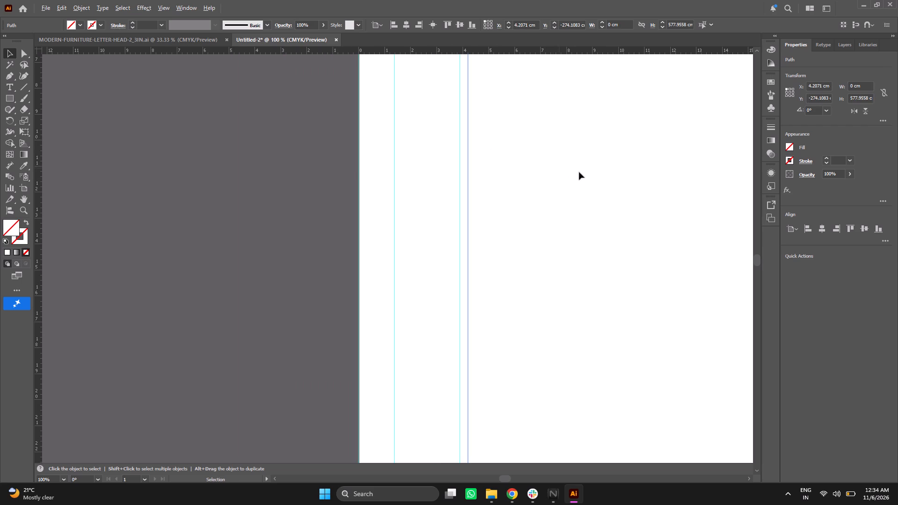
scroll(607, 185, "down", 20, "ctrl")
scroll(607, 185, "down", 1, "ctrl")
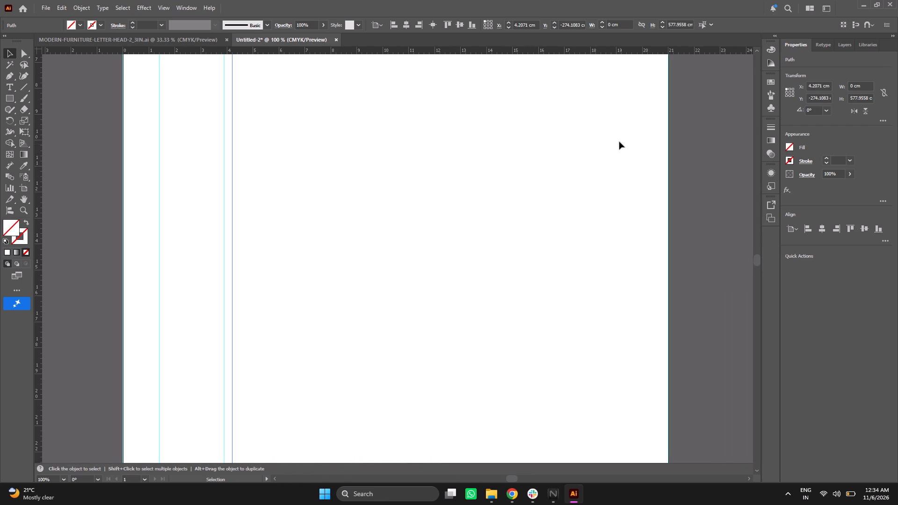
scroll(625, 125, "up", 2, "alt")
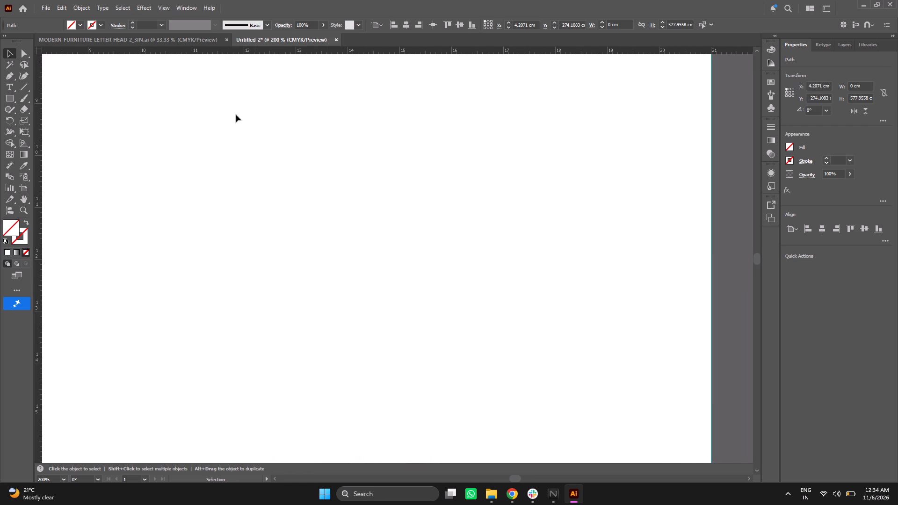
left_click_drag(39, 181, 485, 131)
left_click_drag(485, 131, 493, 133)
scroll(386, 168, "down", 4, "alt")
scroll(328, 146, "up", 5)
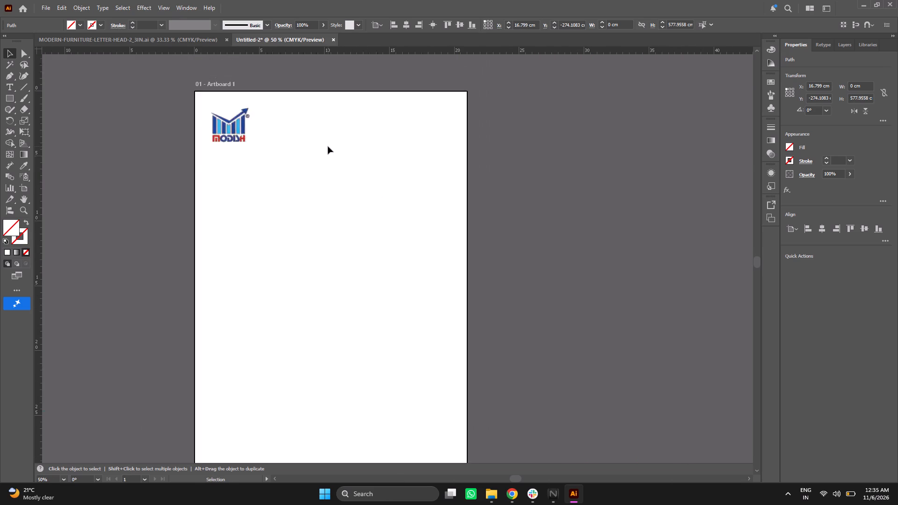
scroll(328, 146, "up", 2)
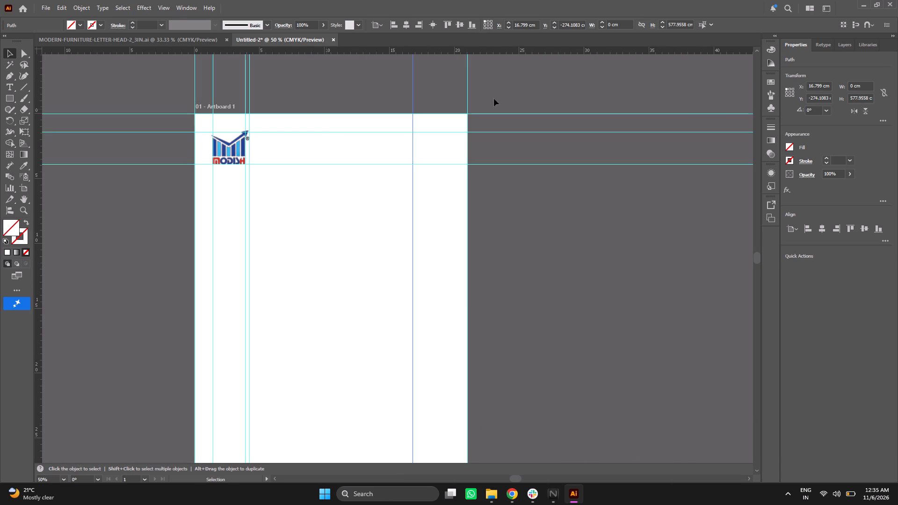
left_click(659, 87)
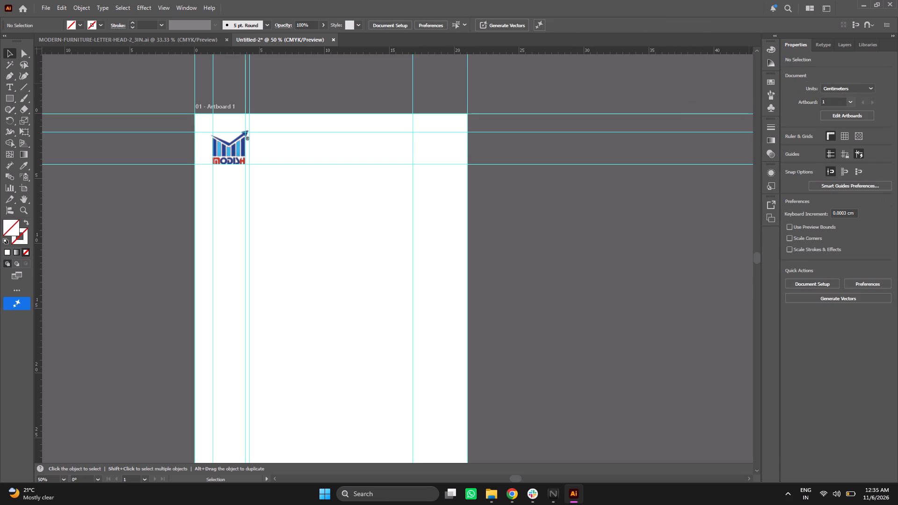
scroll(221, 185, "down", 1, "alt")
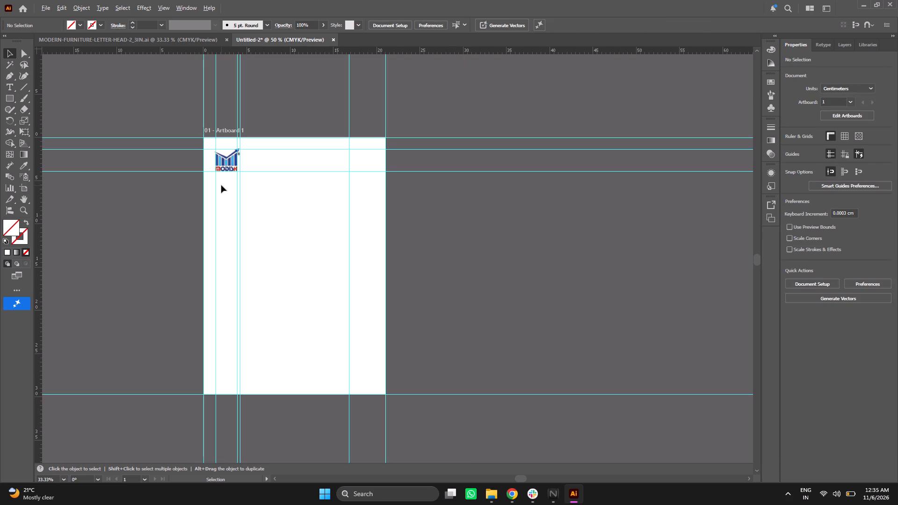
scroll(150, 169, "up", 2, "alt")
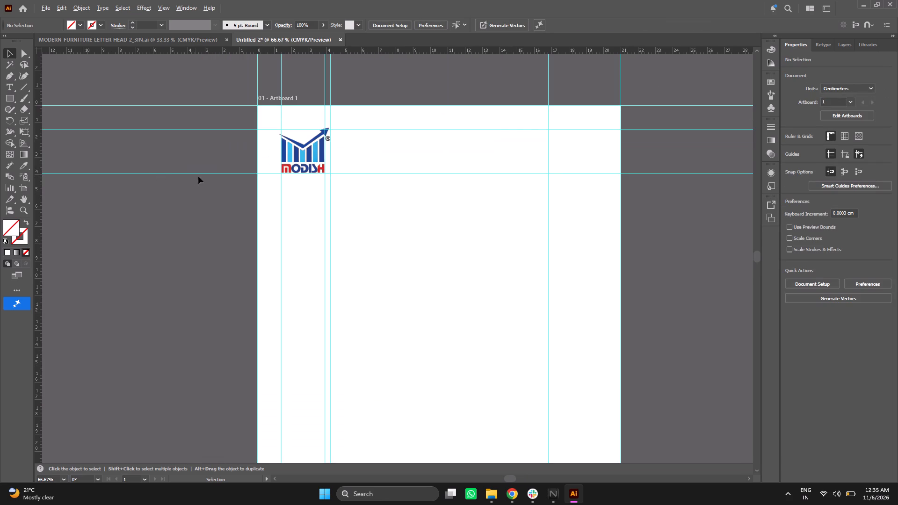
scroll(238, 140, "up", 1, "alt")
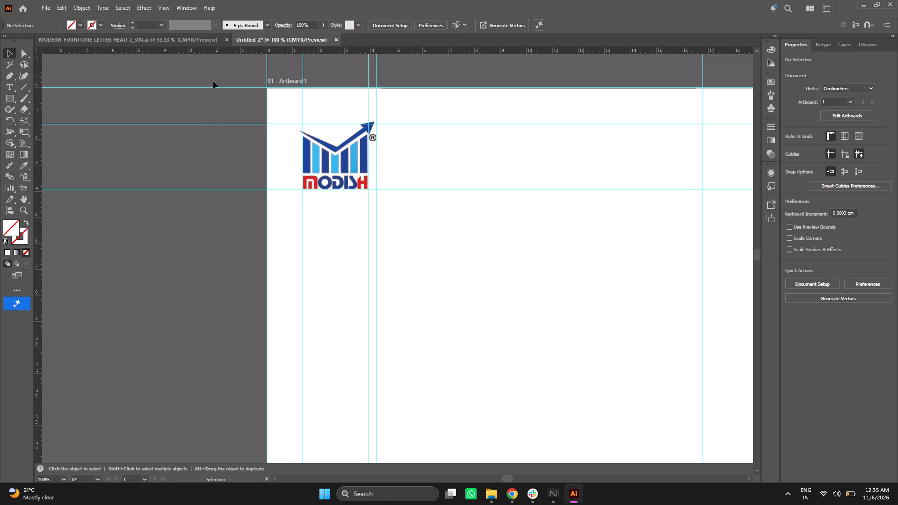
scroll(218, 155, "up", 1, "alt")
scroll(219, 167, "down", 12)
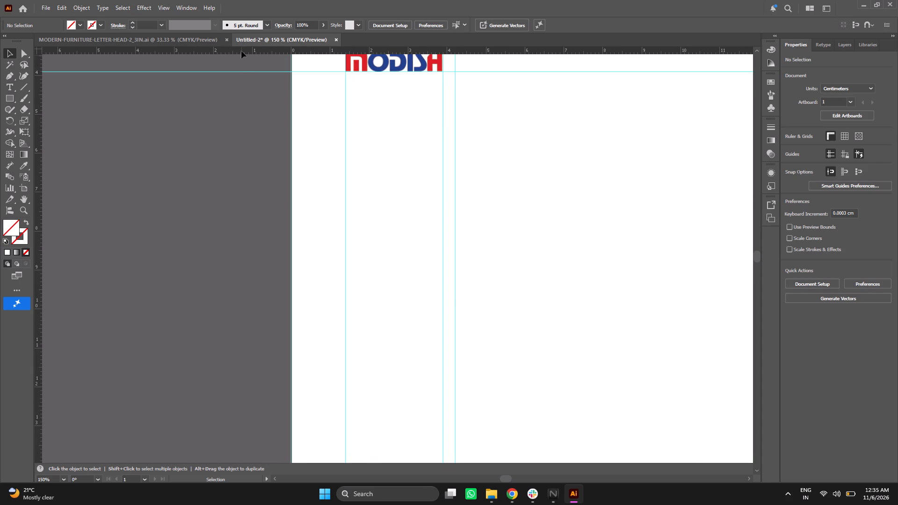
Add two horizontal guides across the middle of the artboard, at about 11.5 cm and 18 cm.
left_click_drag(241, 51, 237, 367)
left_click_drag(237, 367, 238, 368)
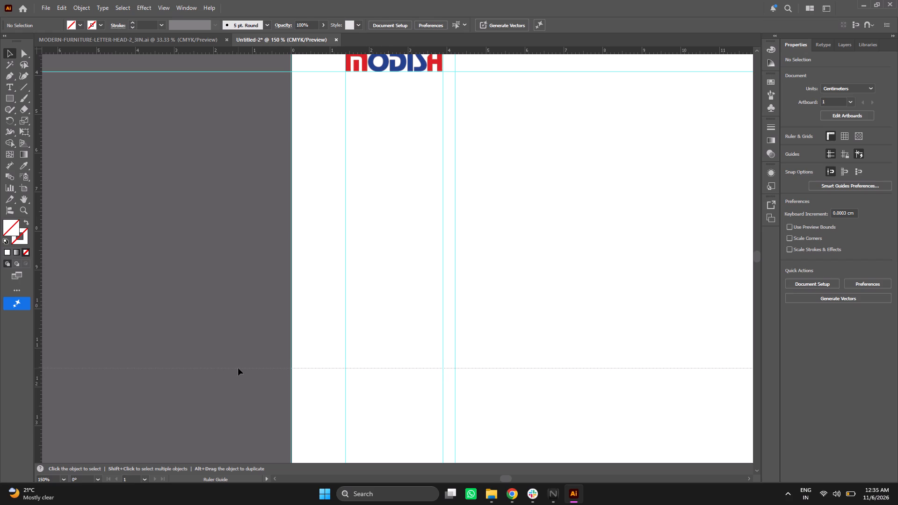
left_click_drag(238, 368, 237, 367)
scroll(361, 329, "down", 14)
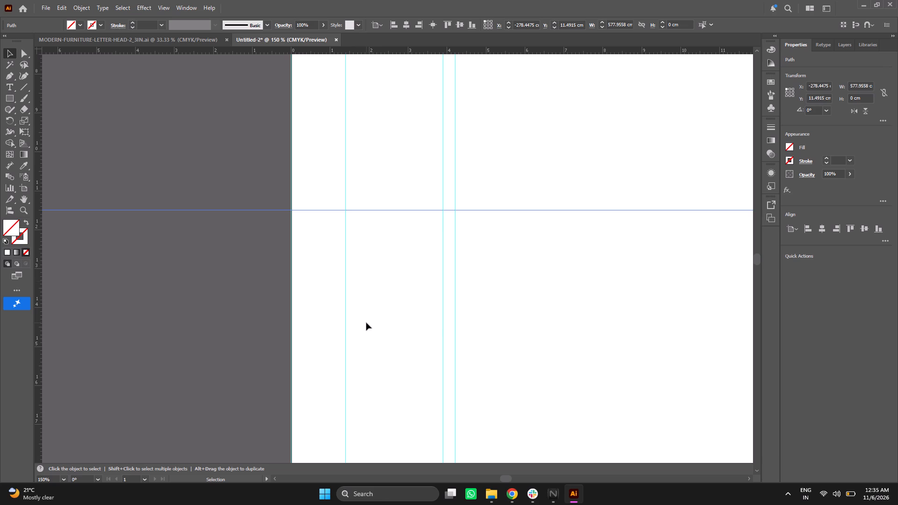
scroll(246, 220, "down", 18)
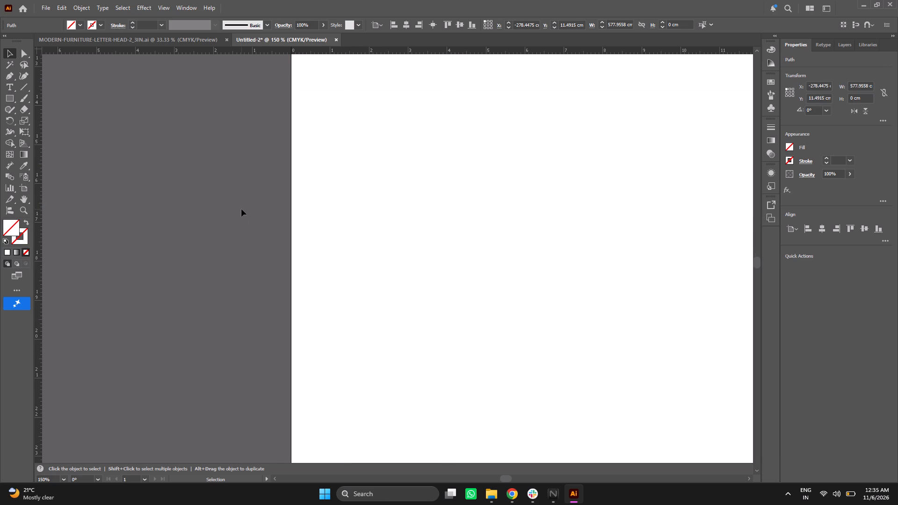
left_click_drag(254, 52, 230, 261)
left_click(506, 490)
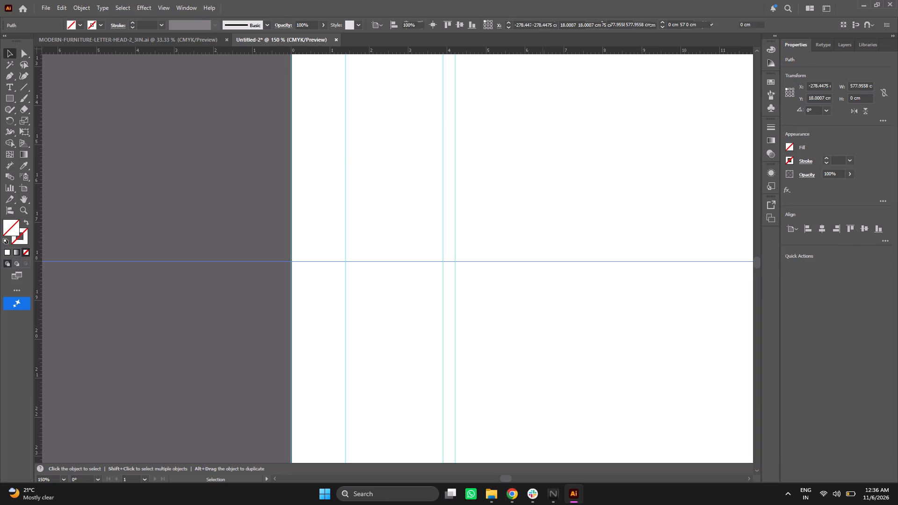
Scale the desk image to about 12.5 cm wide between the 4.2 cm and 16.8 cm guides, its top on the 11.5 cm guide.
scroll(524, 318, "down", 7, "alt")
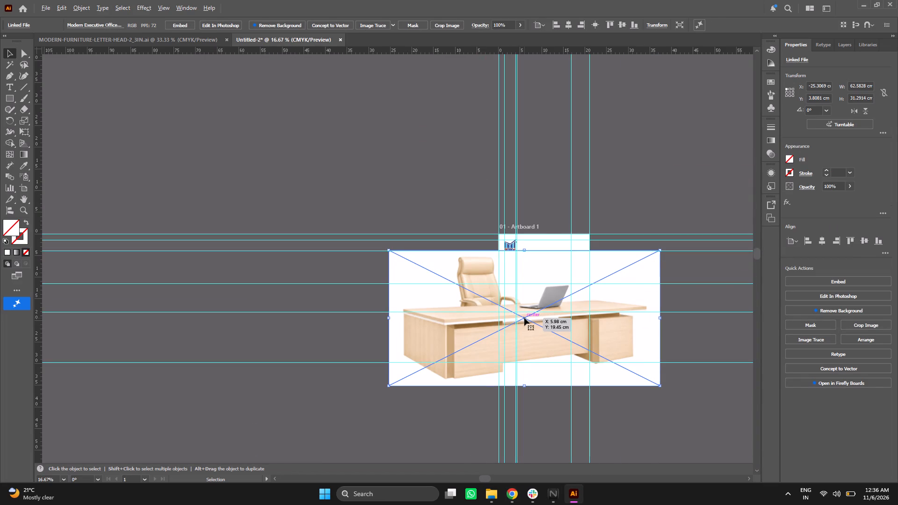
left_click_drag(390, 251, 403, 262, "shift")
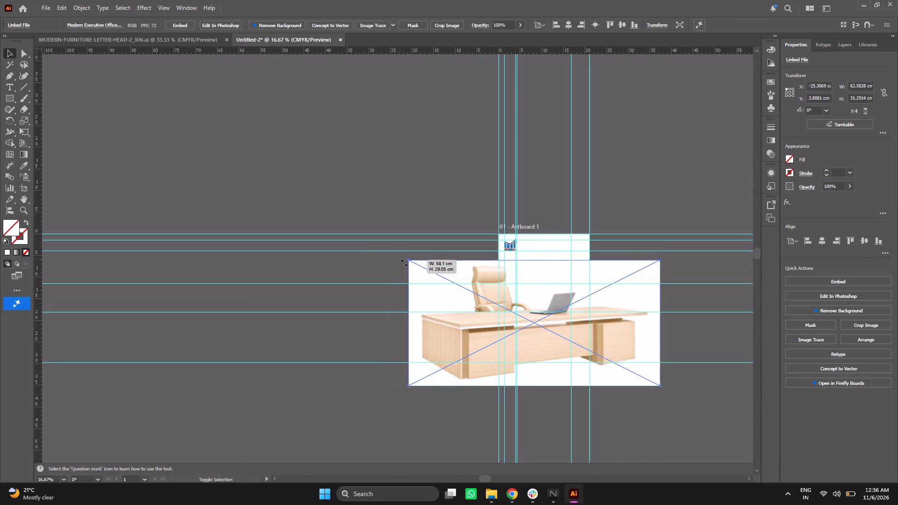
left_click_drag(403, 262, 489, 321, "shift")
left_click_drag(597, 358, 581, 336)
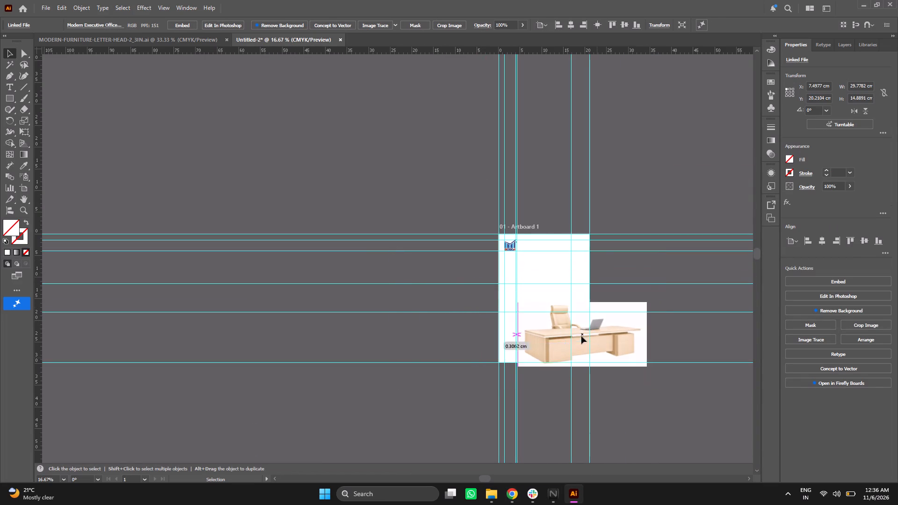
left_click_drag(581, 336, 584, 321)
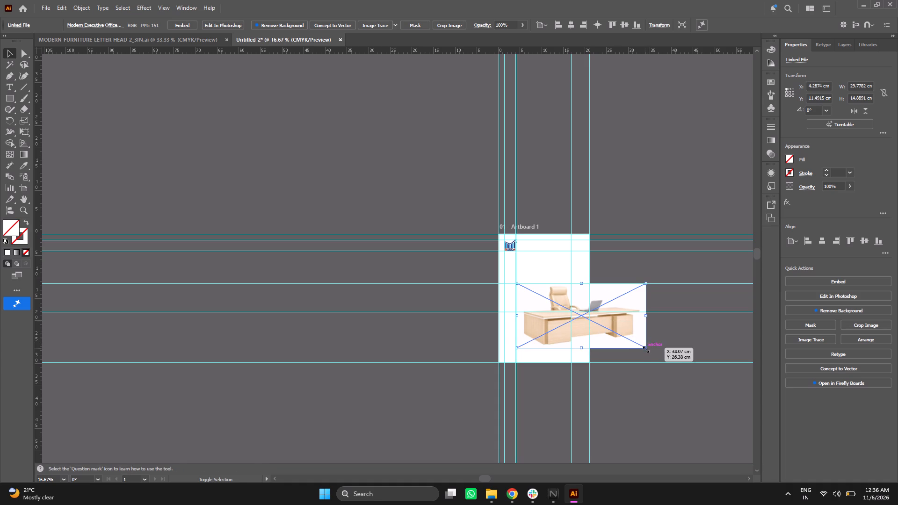
left_click_drag(645, 348, 593, 311, "shift")
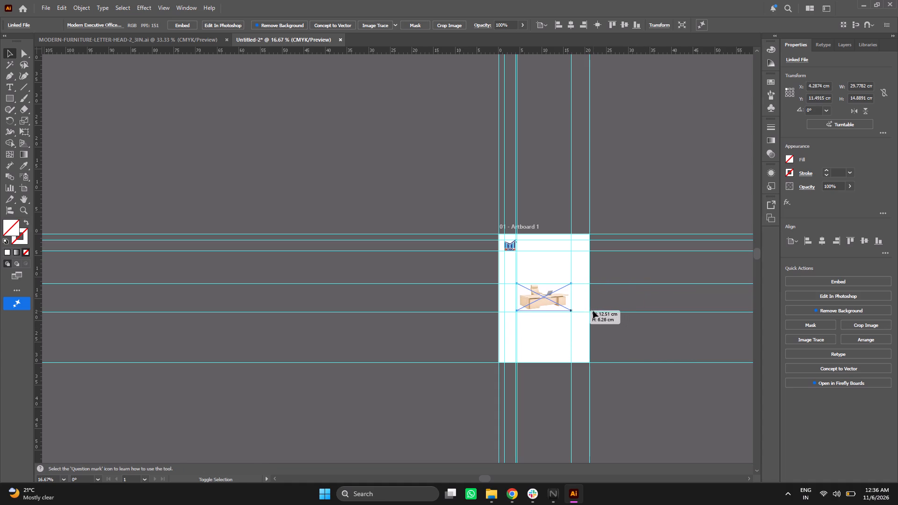
Enlarge the image to about 14 × 7 cm, shift it so the desk itself spans the 4.2 cm and 16.8 cm guides, and deselect it.
scroll(594, 311, "up", 5, "alt")
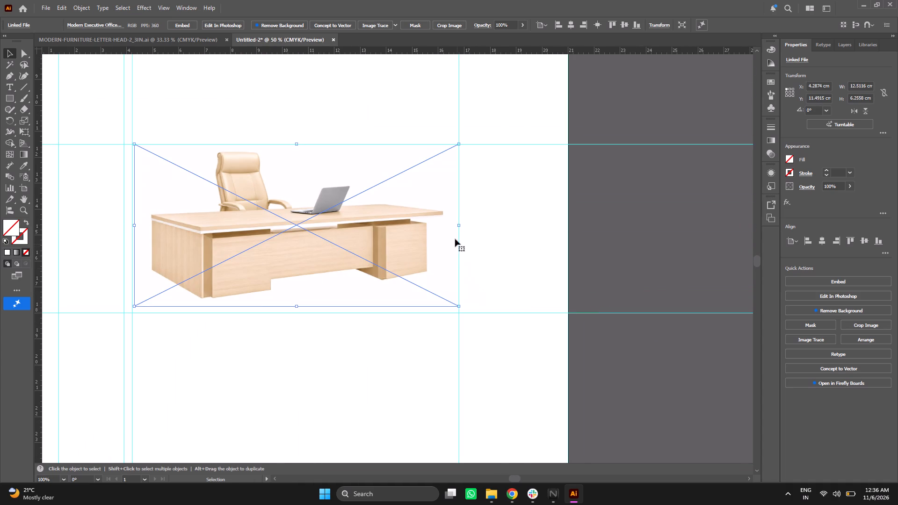
left_click_drag(313, 227, 305, 220)
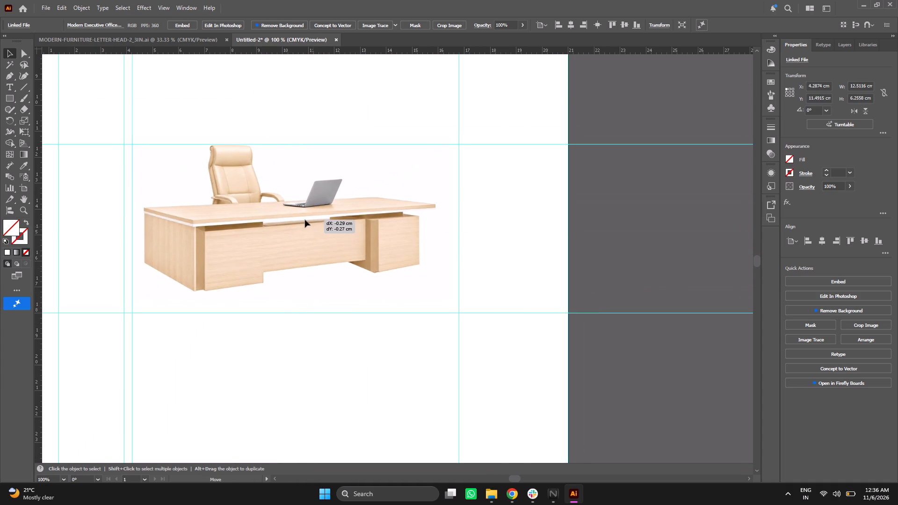
left_click_drag(305, 220, 294, 221)
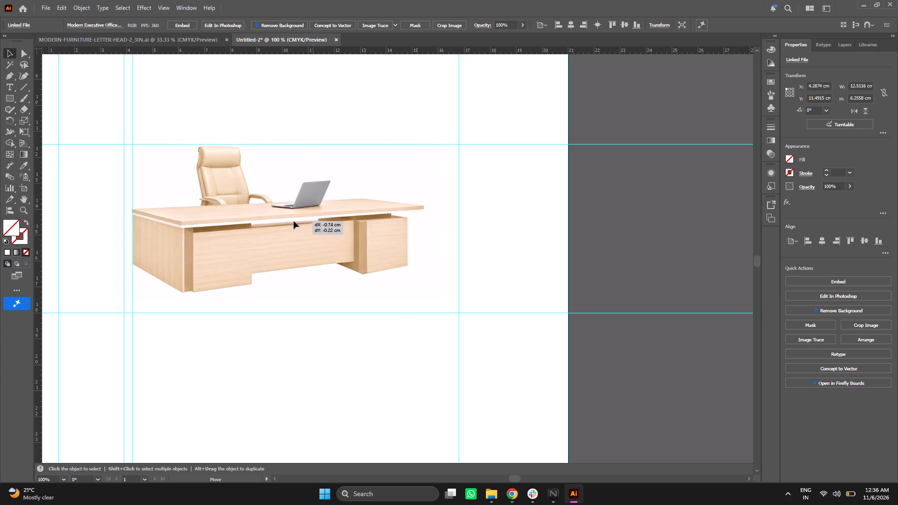
left_click_drag(294, 221, 296, 219)
left_click_drag(442, 299, 446, 301, "shift")
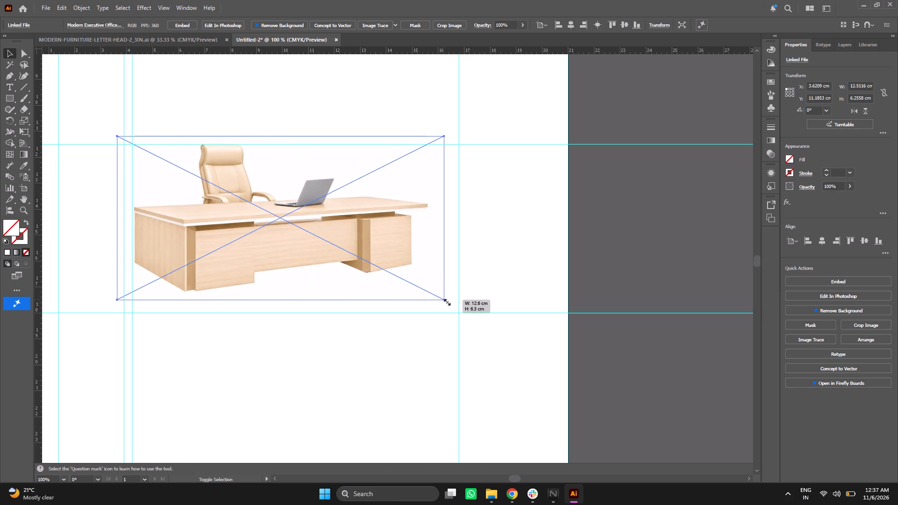
left_click_drag(446, 301, 478, 335, "shift")
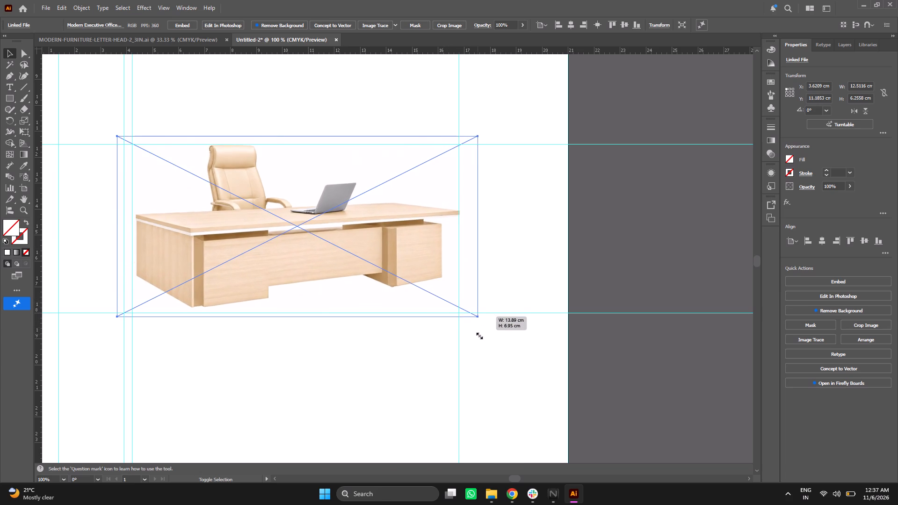
left_click_drag(478, 335, 476, 334, "shift")
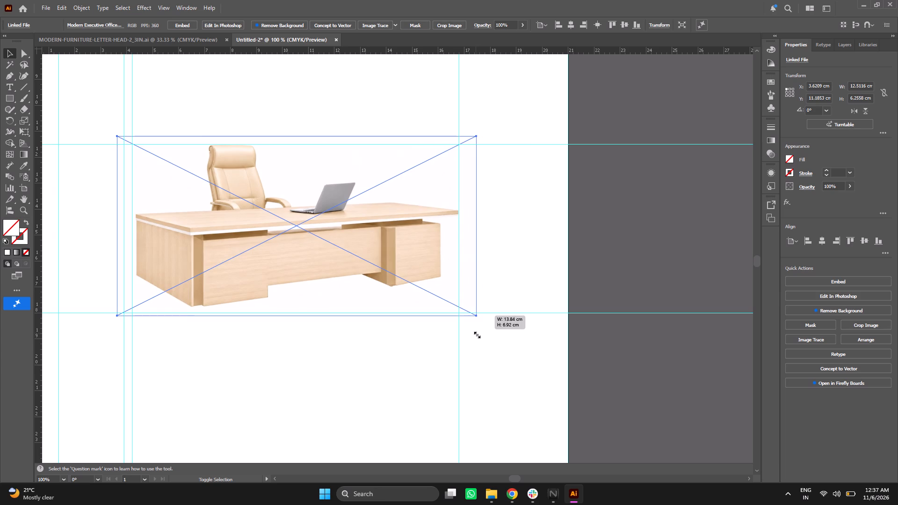
left_click_drag(476, 334, 481, 338, "shift")
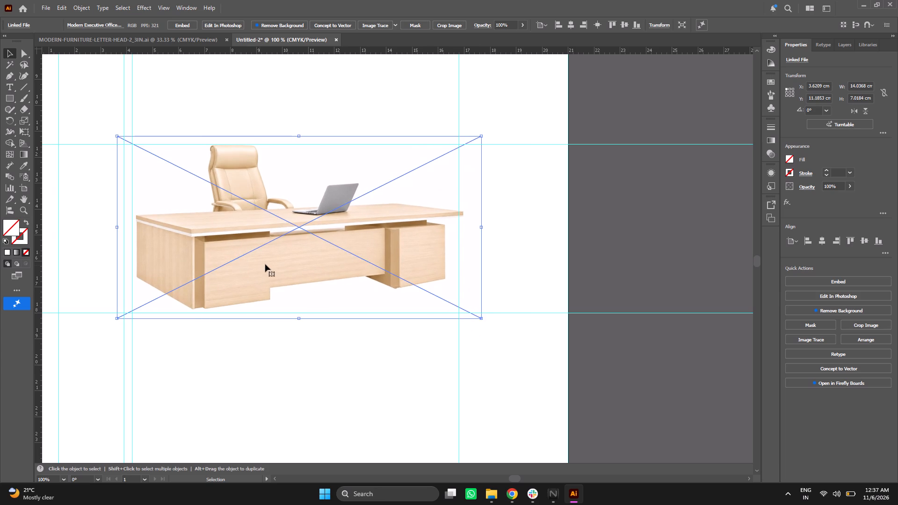
left_click(267, 265)
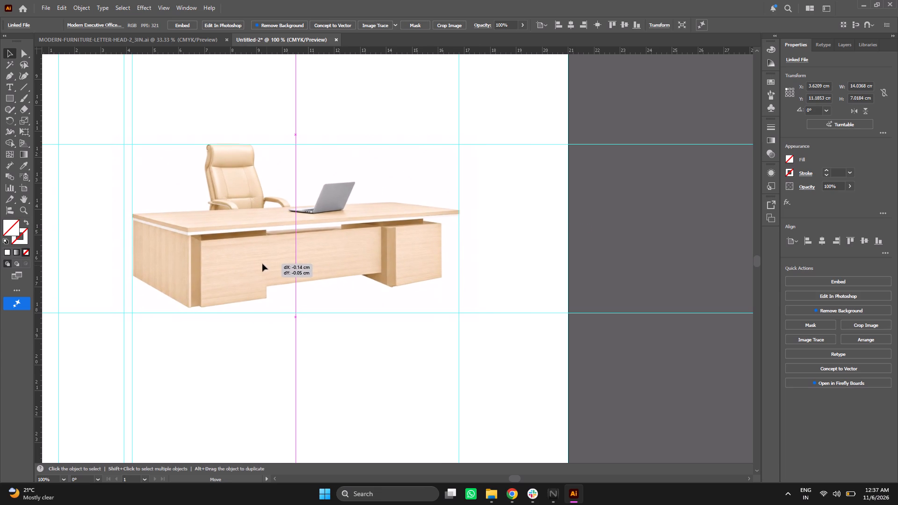
left_click(614, 253)
Fade the desk, chair and laptop image into a watermark by lowering its opacity to 19%, and deselect it.
scroll(366, 229, "down", 2, "alt")
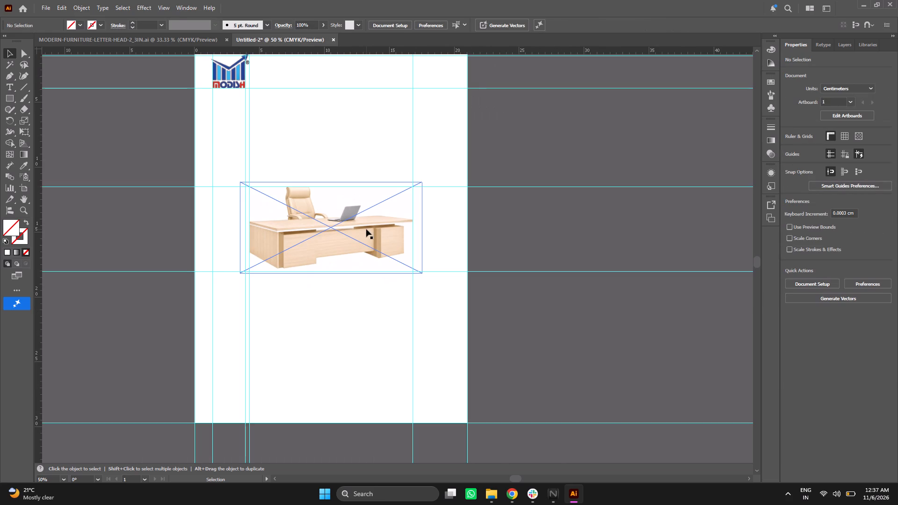
left_click(366, 229)
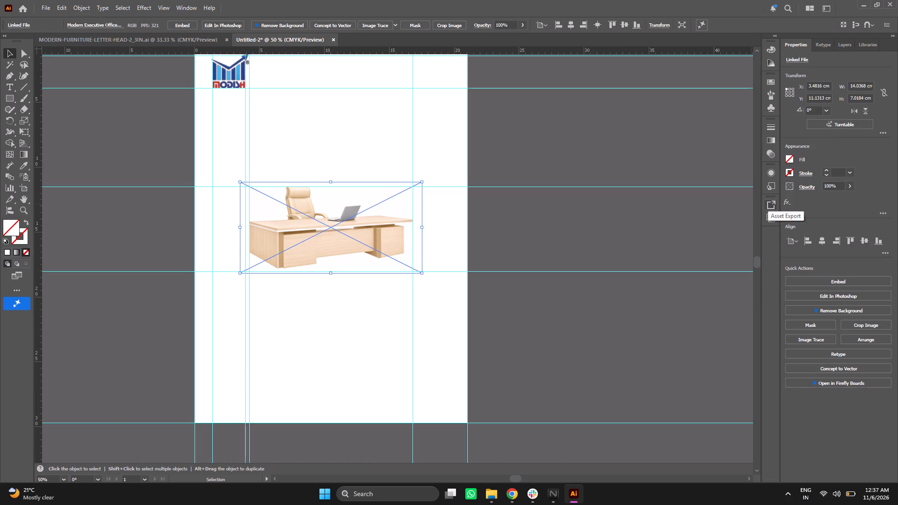
left_click(847, 190)
left_click_drag(845, 195, 821, 195)
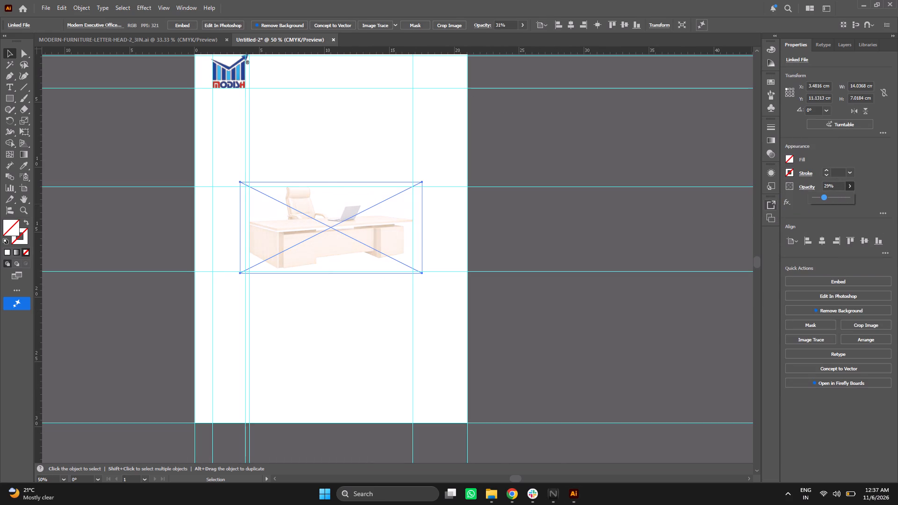
left_click_drag(821, 195, 820, 195)
scroll(346, 173, "up", 4)
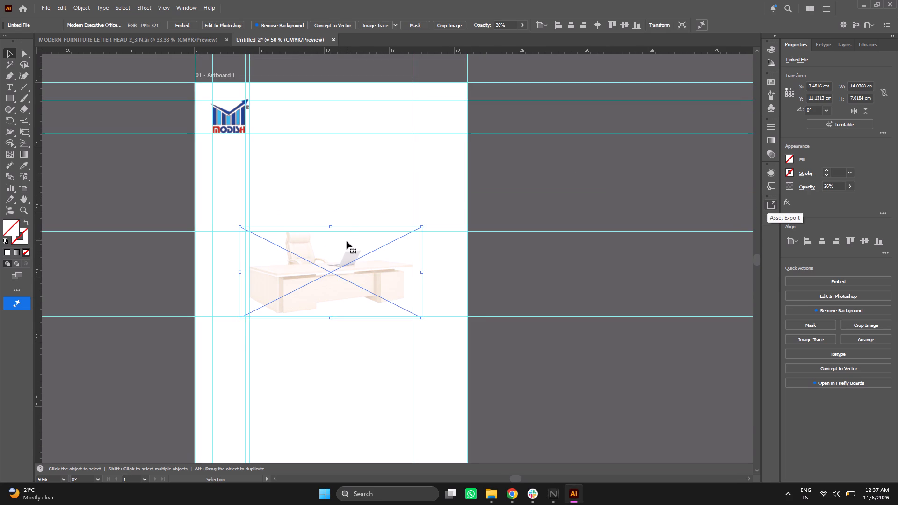
left_click(851, 186)
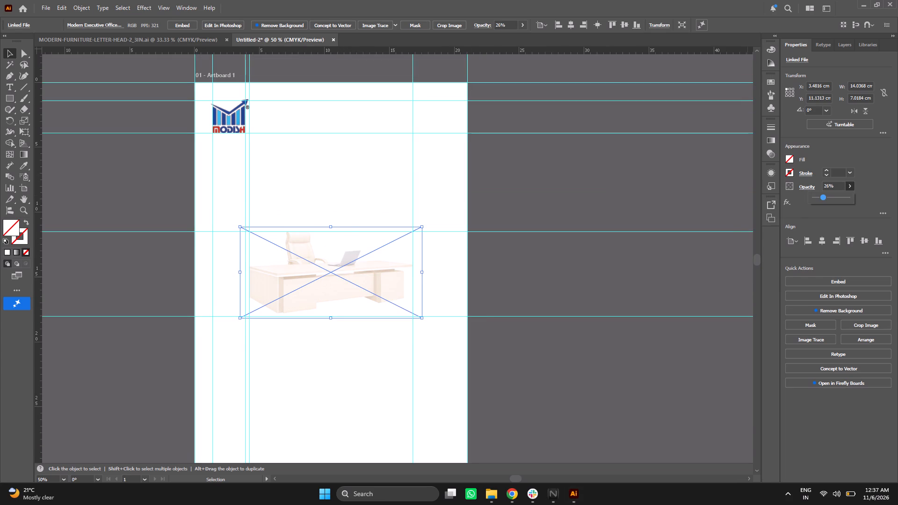
left_click(823, 200)
left_click(538, 182)
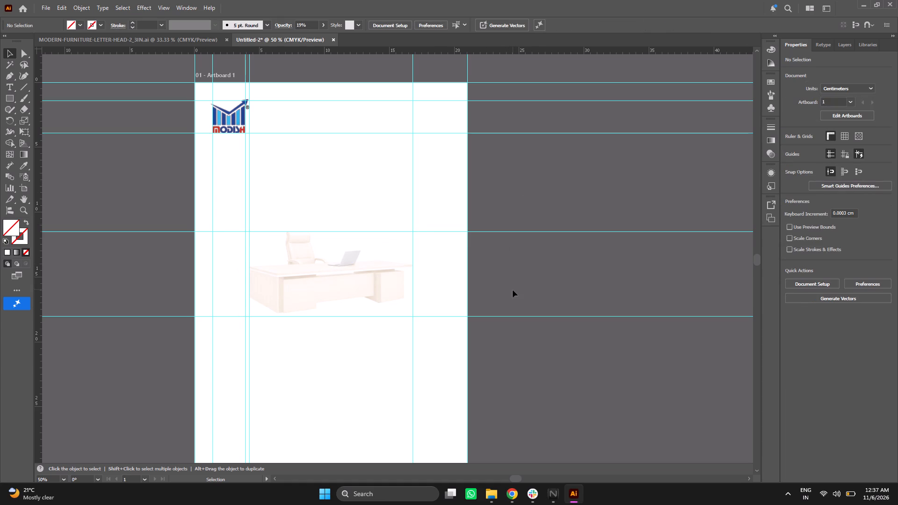
scroll(454, 270, "up", 5)
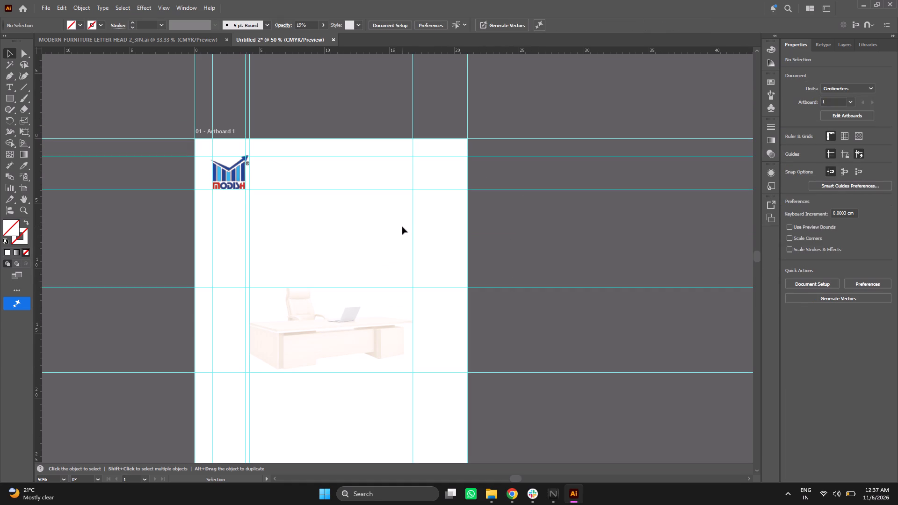
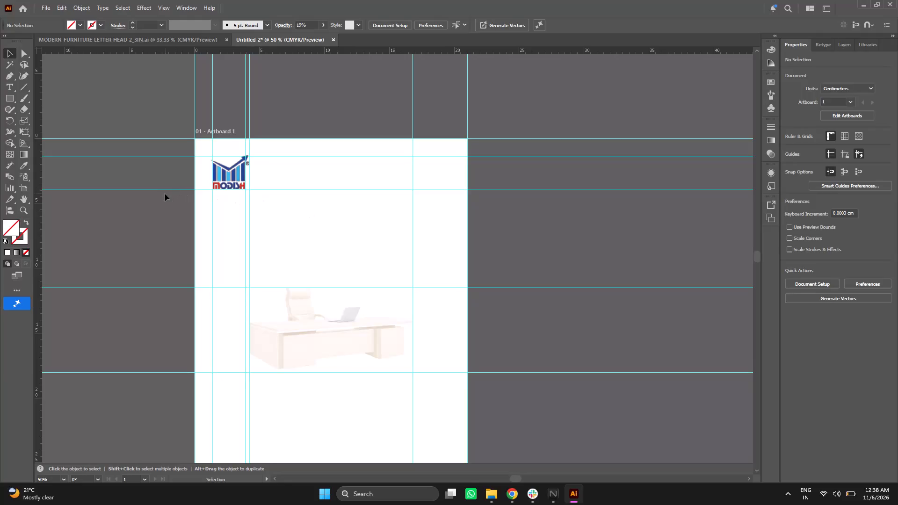
Add five horizontal guides across the MODISH logo's height at about 1.9, 2.8, 3.0, 3.3 and 3.5 cm.
scroll(164, 194, "up", 1, "alt")
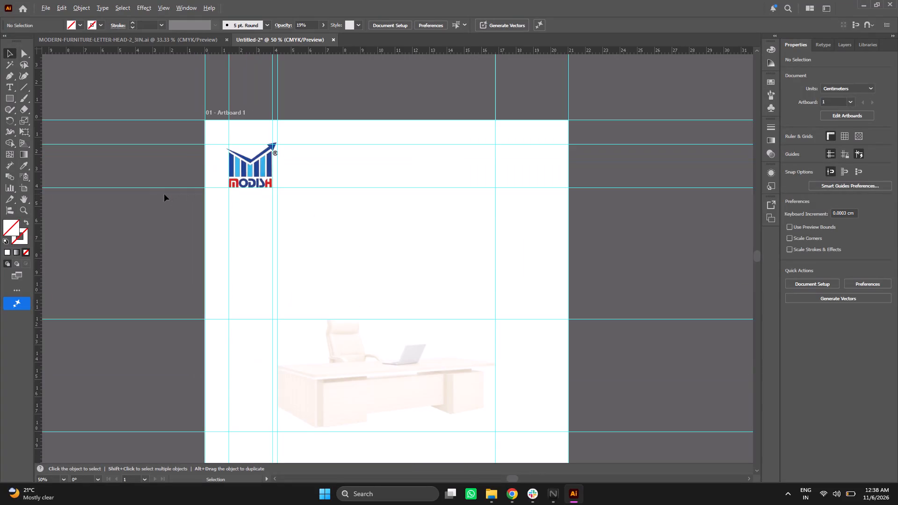
scroll(164, 194, "up", 1, "alt")
scroll(194, 114, "up", 2, "alt")
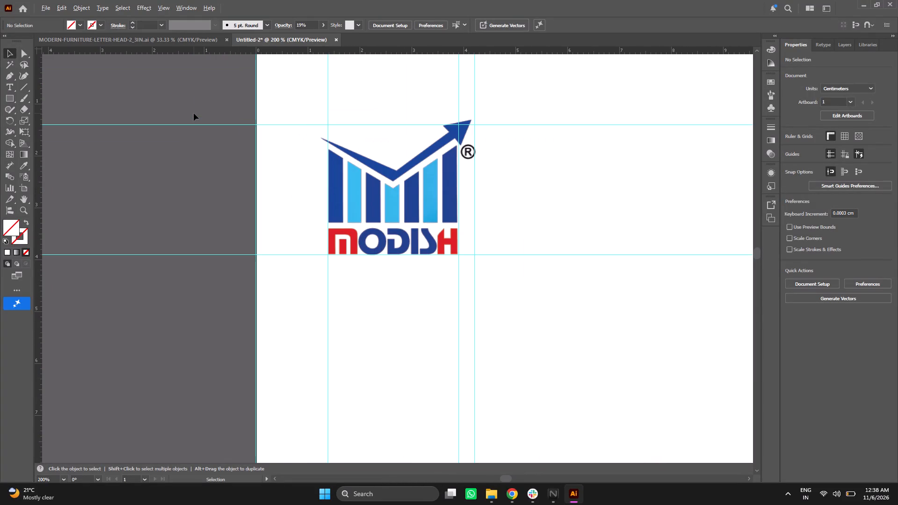
left_click_drag(191, 50, 187, 151)
left_click_drag(187, 151, 189, 152)
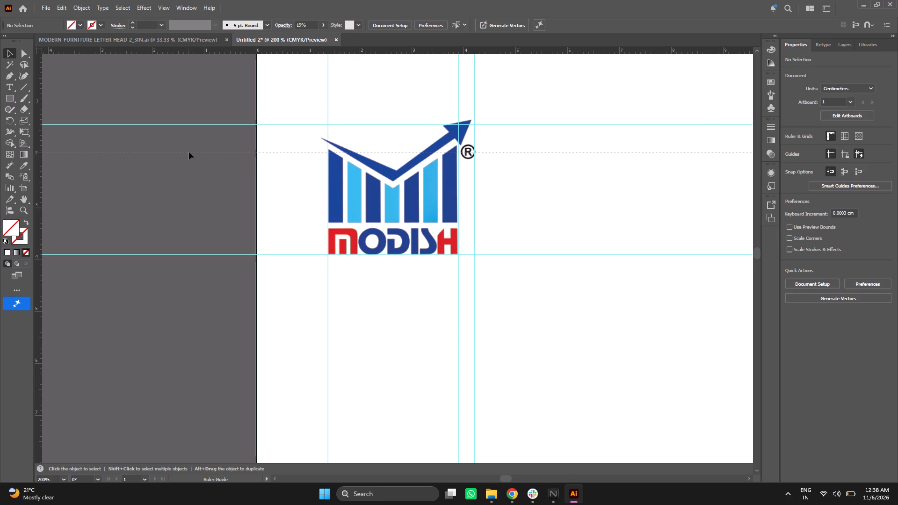
left_click_drag(189, 152, 188, 151)
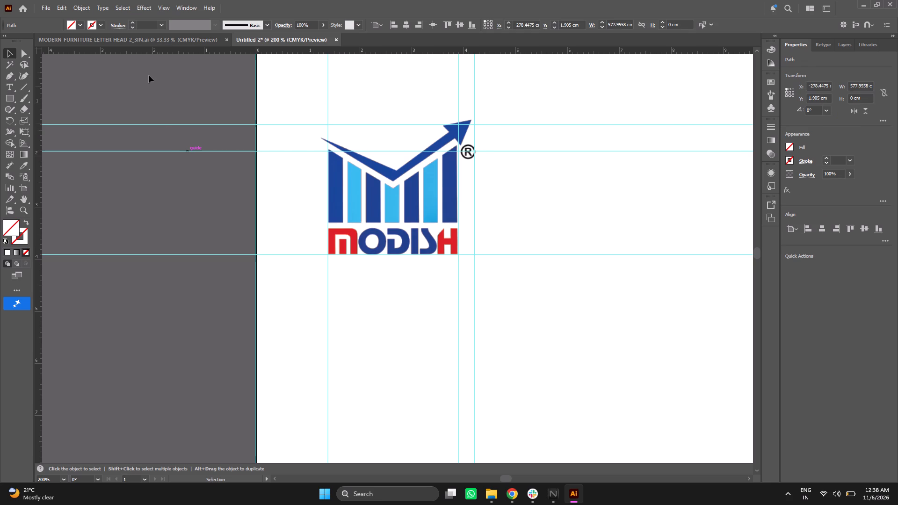
left_click_drag(147, 53, 126, 200)
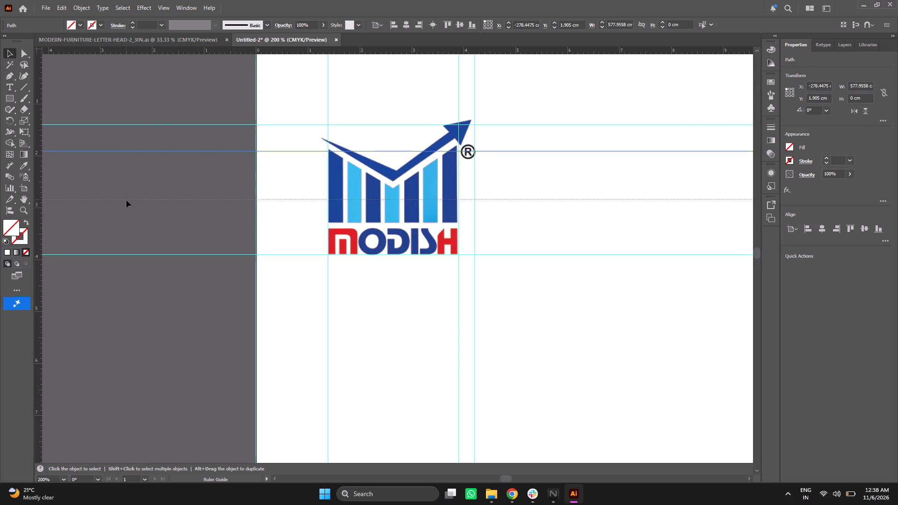
left_click_drag(126, 200, 129, 198)
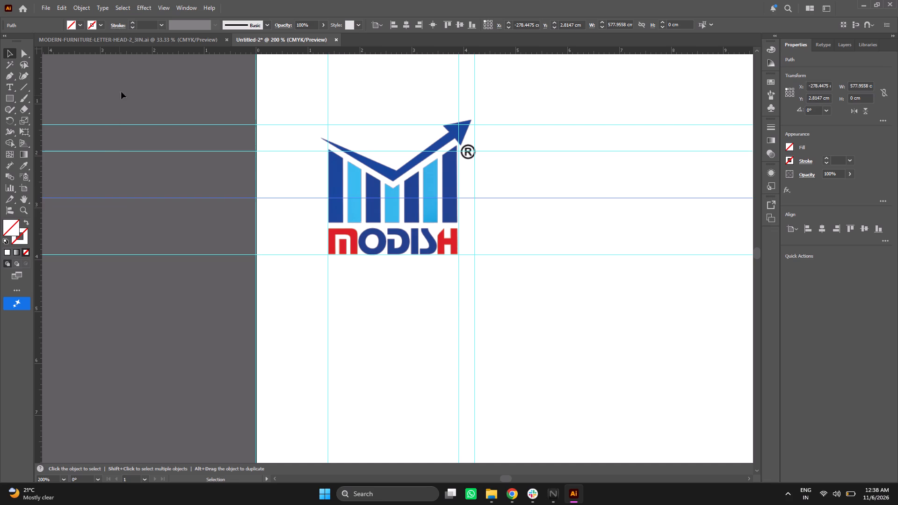
left_click_drag(147, 50, 121, 208)
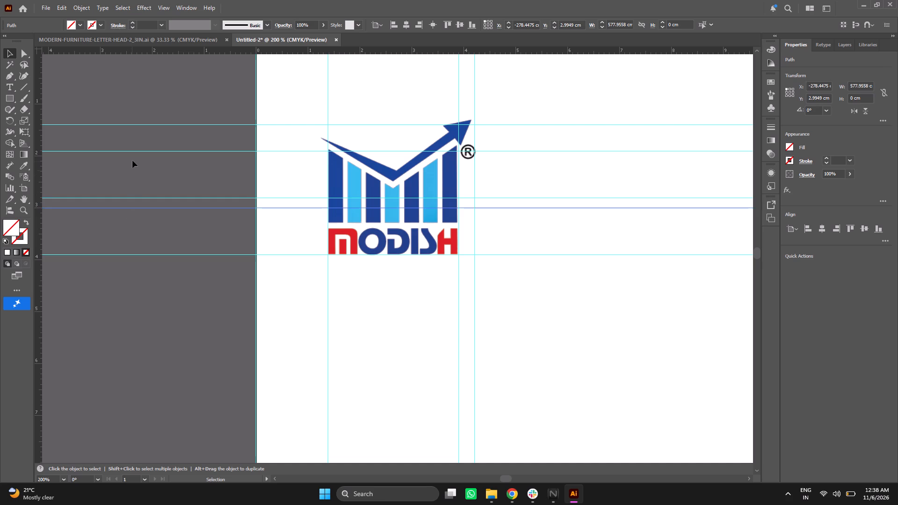
left_click_drag(149, 53, 151, 66)
left_click_drag(151, 66, 135, 223)
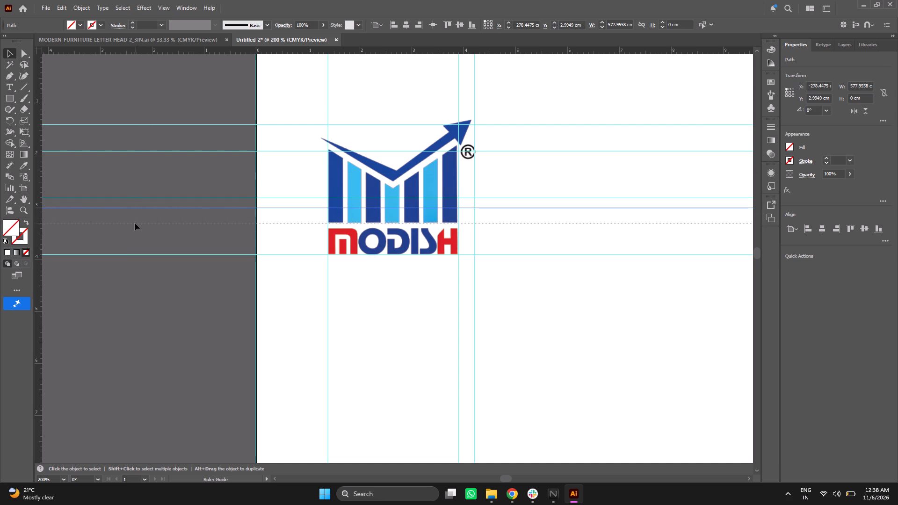
left_click_drag(135, 223, 135, 224)
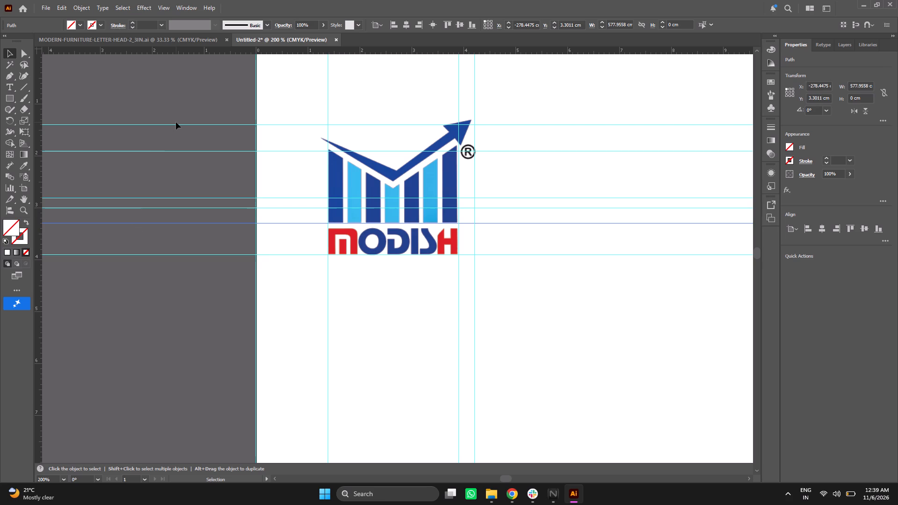
left_click_drag(182, 51, 160, 221)
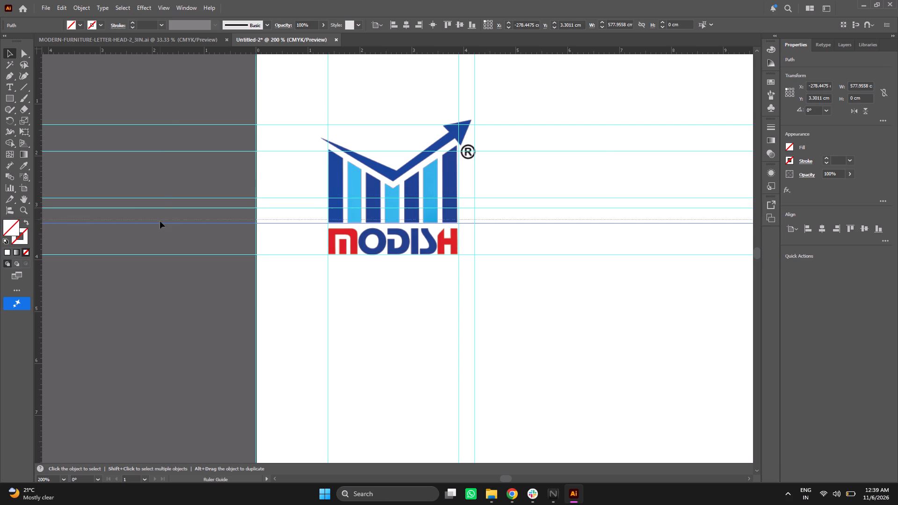
left_click_drag(160, 221, 164, 237)
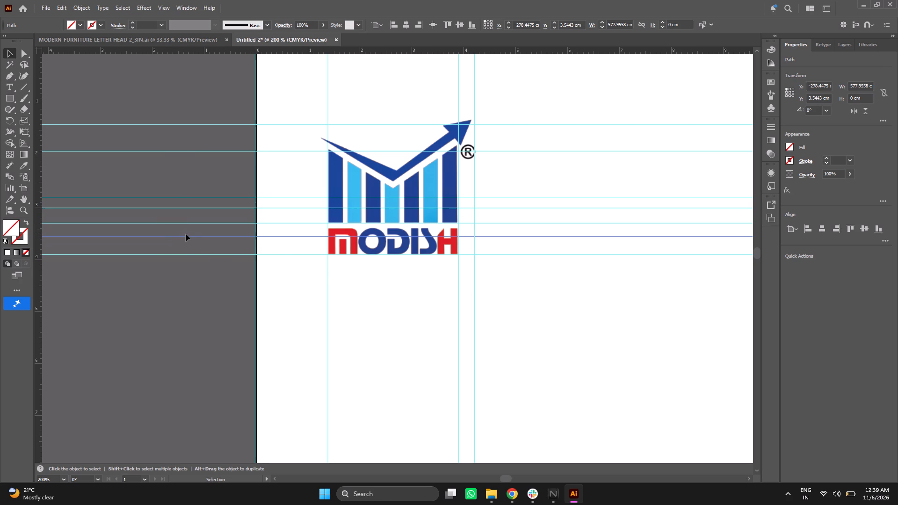
Examine the header area beside the logo, following the horizontal guides across to the 16.8 cm vertical guide.
scroll(286, 248, "down", 5, "ctrl")
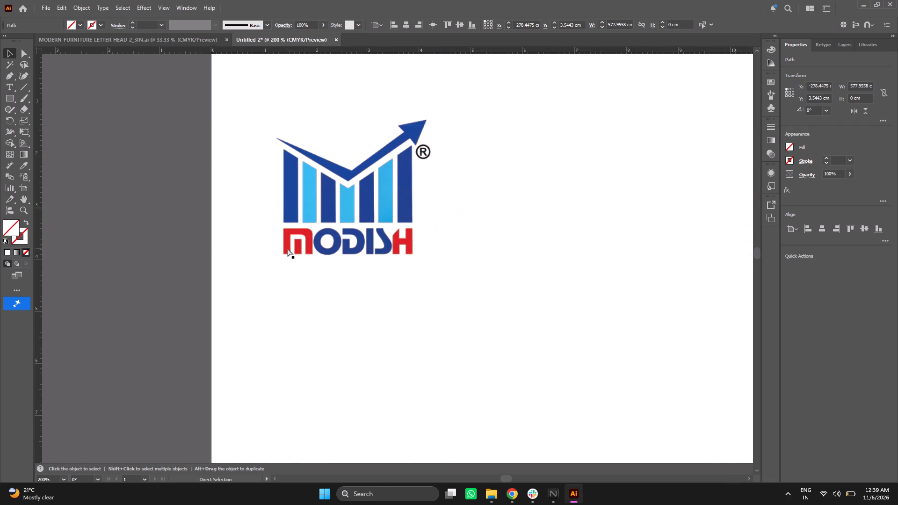
scroll(288, 249, "down", 20, "ctrl")
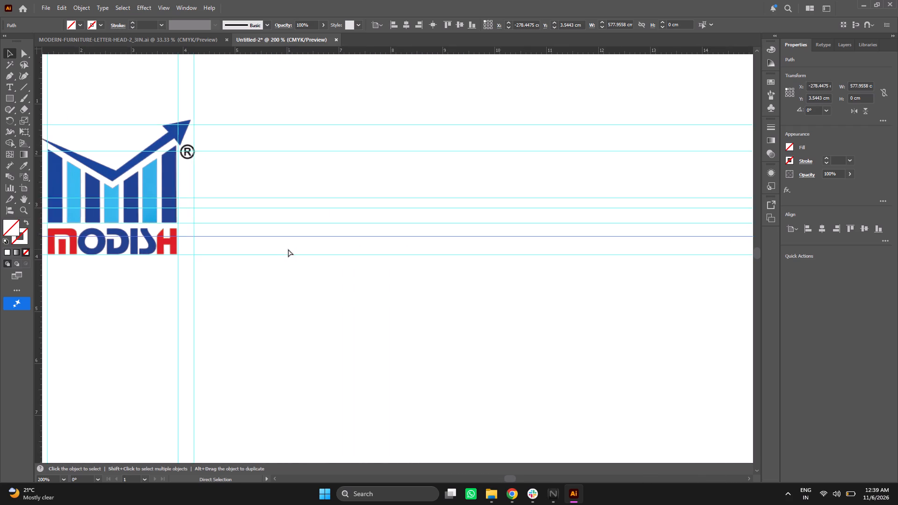
scroll(288, 249, "down", 15, "ctrl")
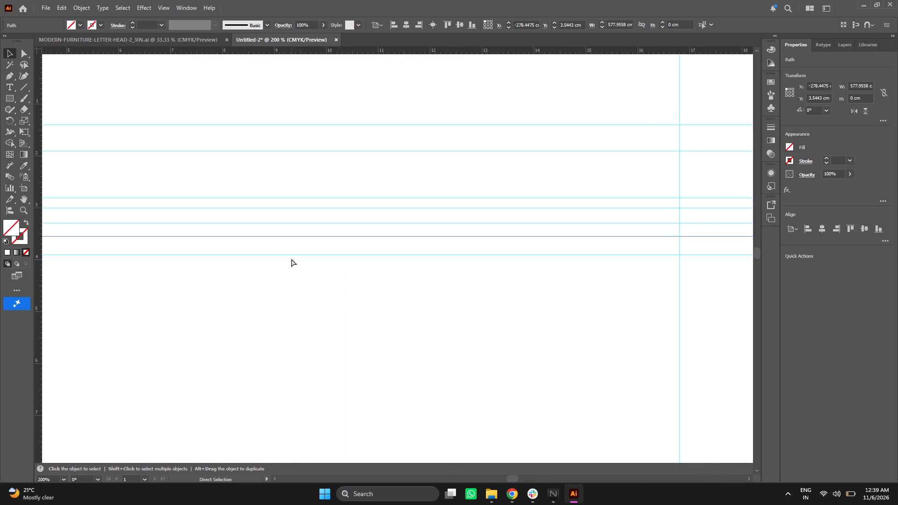
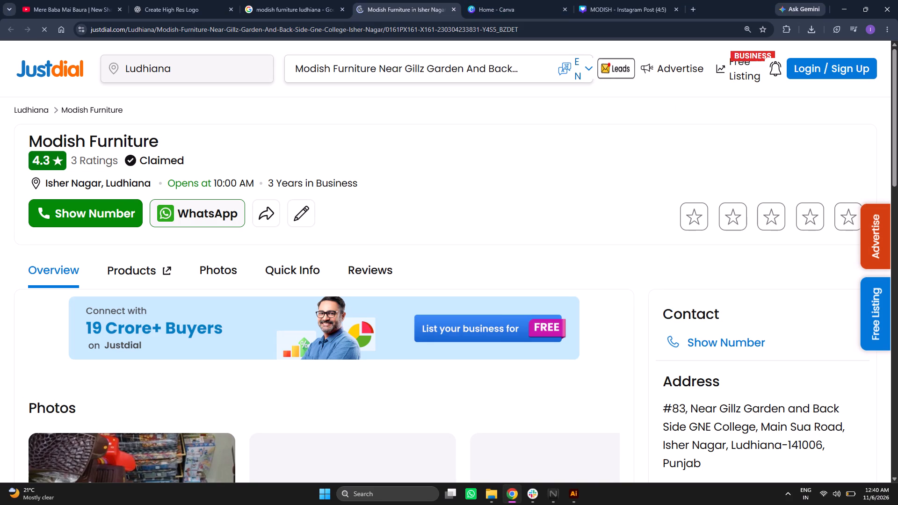
Open Google Fonts in a new browser tab and set the font preview text to MODISH FURNITURE.
left_click(693, 12)
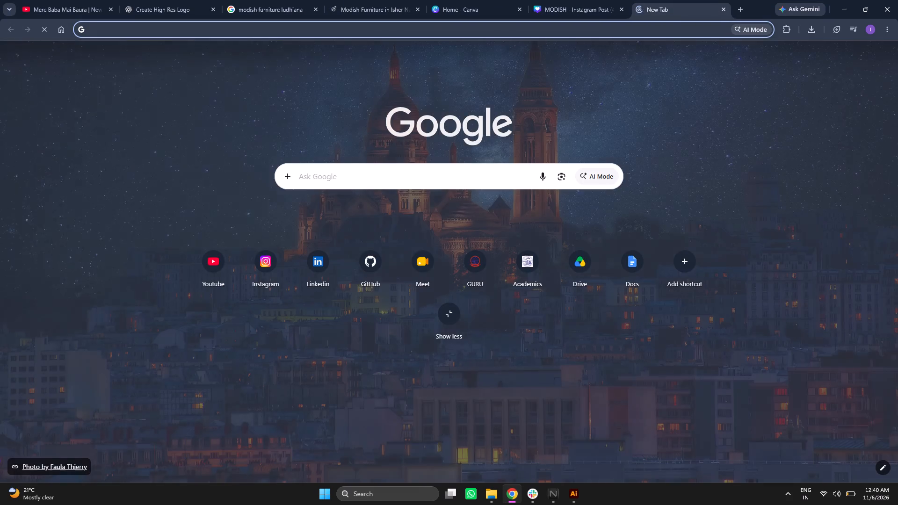
key("f")
key("o")
left_click(379, 50)
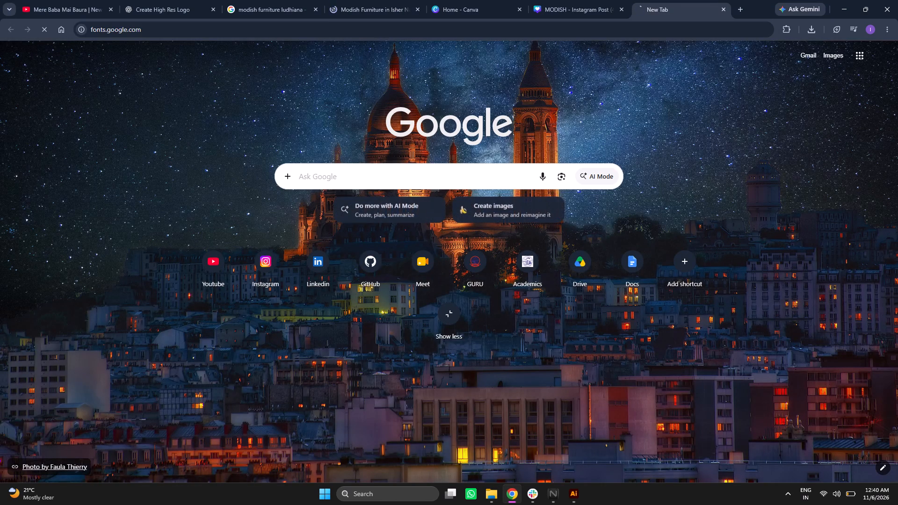
scroll(326, 245, "down", 6)
scroll(334, 348, "down", 6)
scroll(338, 351, "up", 7)
scroll(338, 351, "down", 5)
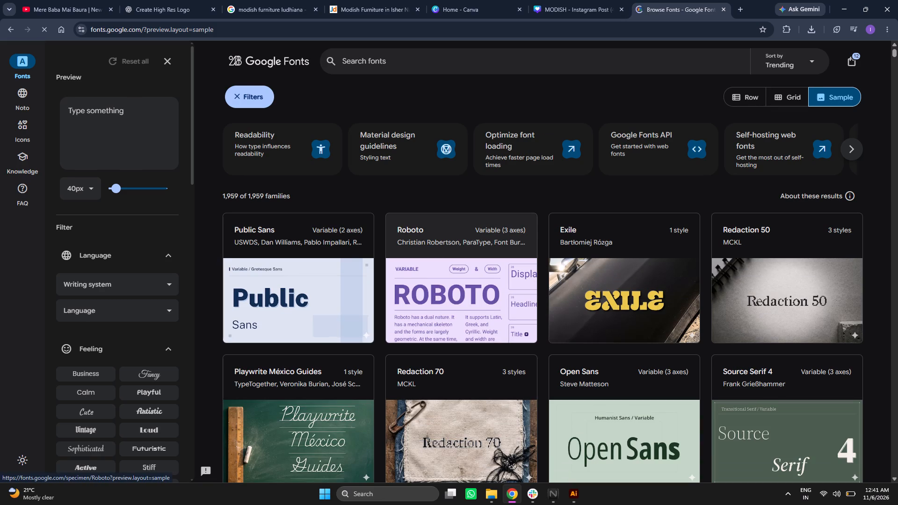
scroll(427, 229, "down", 2)
scroll(427, 229, "up", 3)
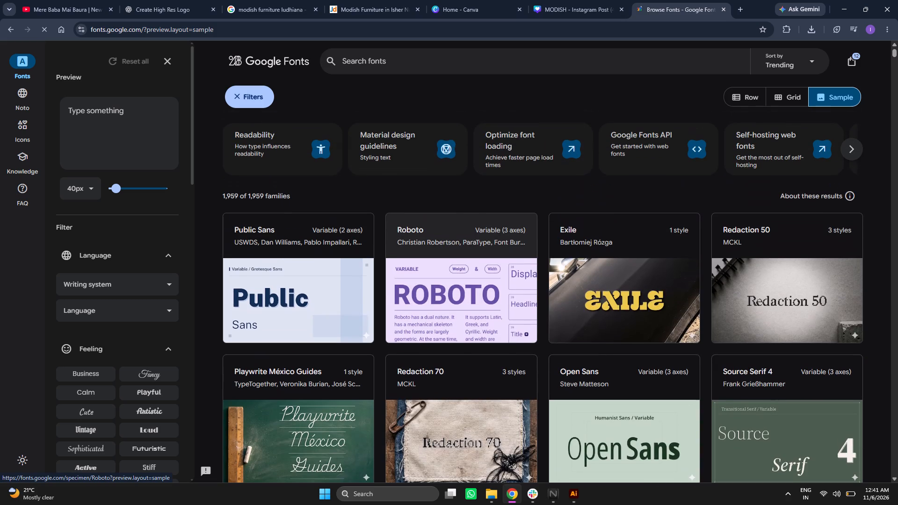
left_click(94, 129)
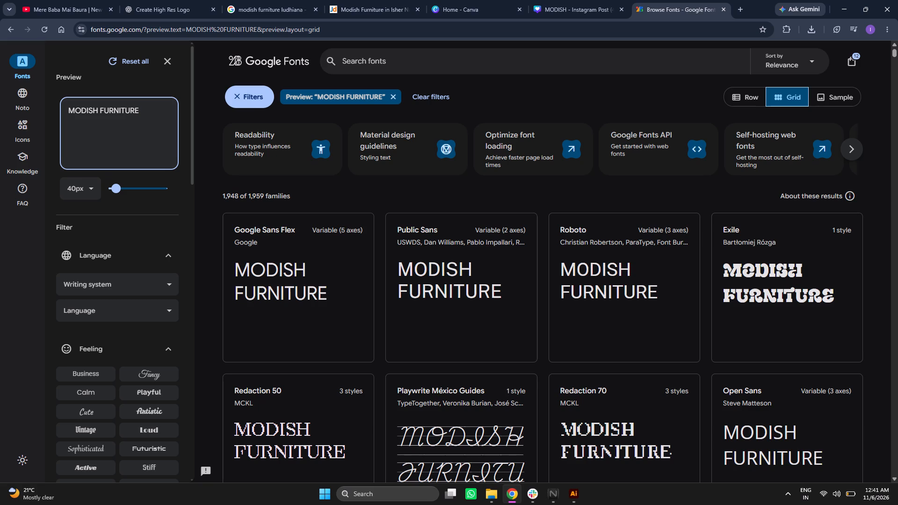
Browse the Google Fonts families and compare how each typeface renders MODISH FURNITURE for the letterhead's company name.
scroll(252, 332, "down", 2)
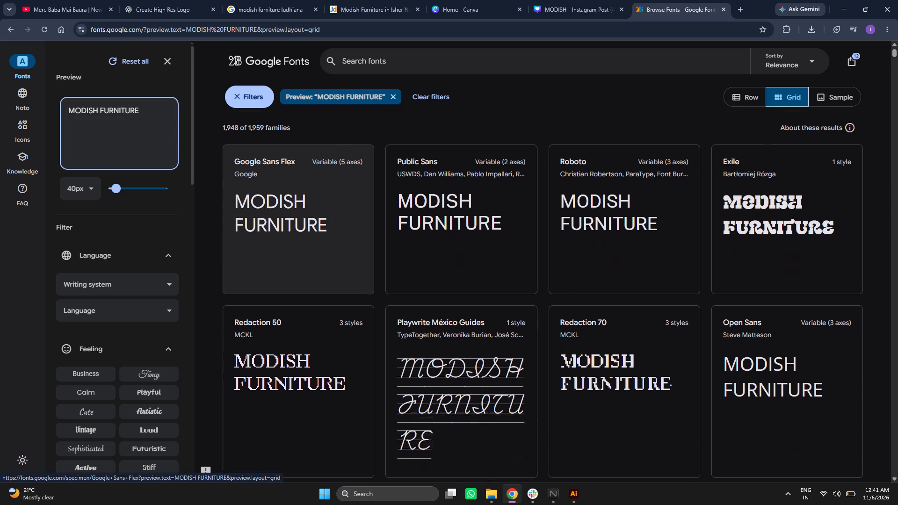
scroll(252, 332, "down", 4)
scroll(291, 332, "down", 4)
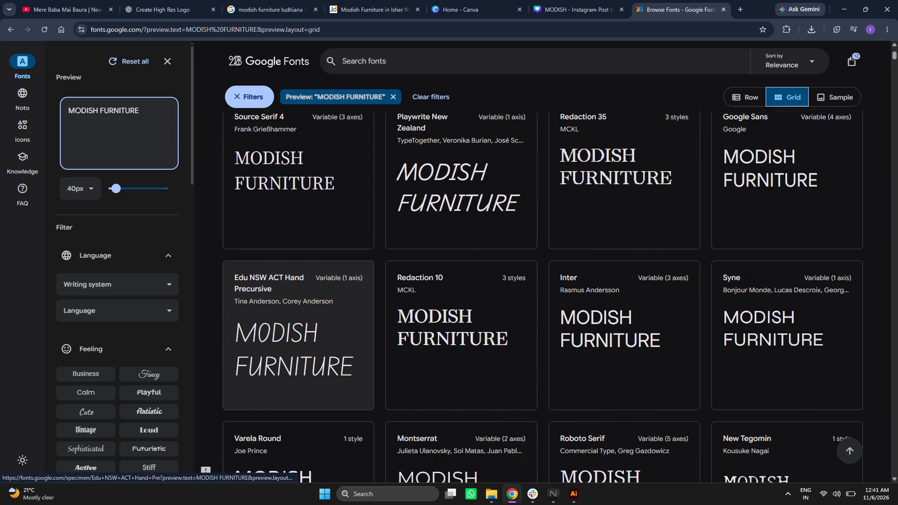
scroll(419, 350, "down", 2)
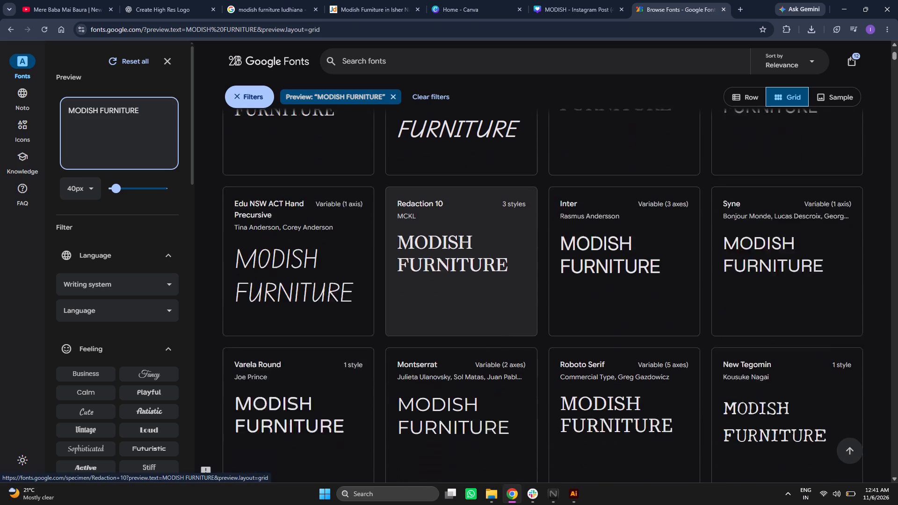
scroll(420, 351, "down", 2)
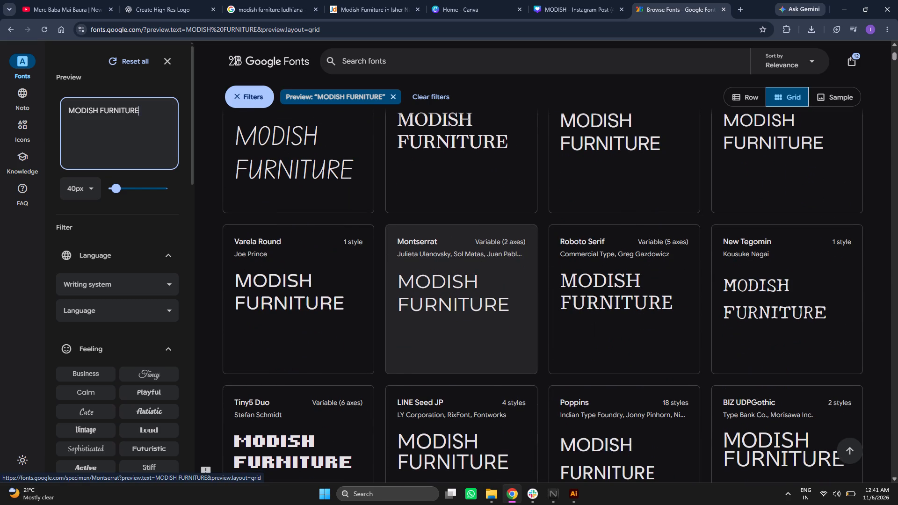
scroll(422, 353, "down", 2)
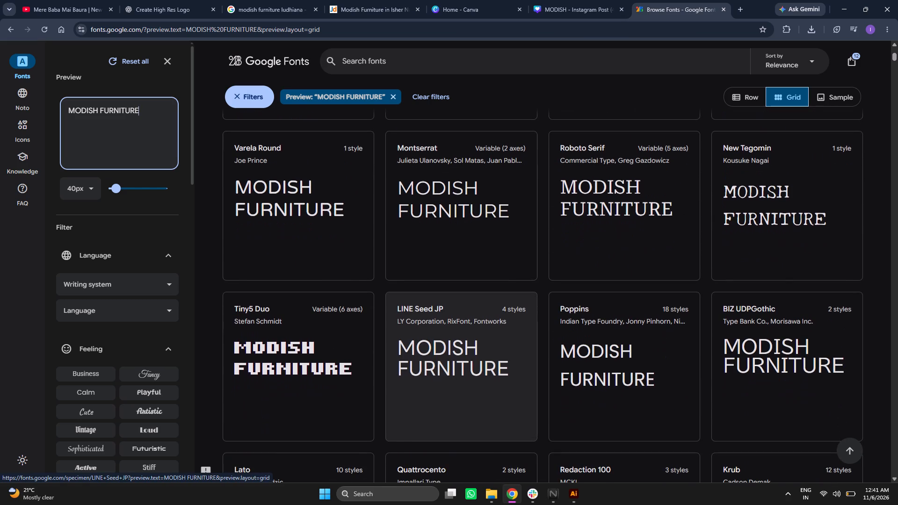
scroll(422, 353, "down", 3)
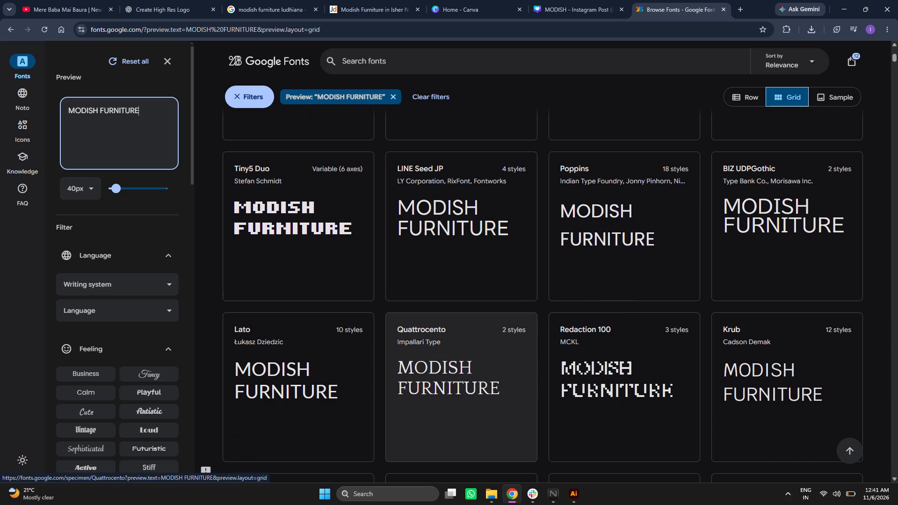
scroll(422, 353, "down", 4)
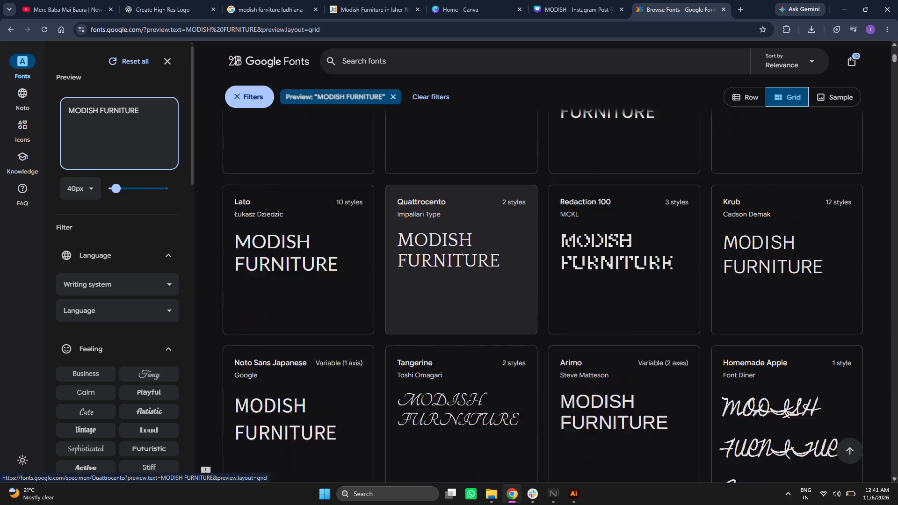
scroll(422, 353, "down", 4)
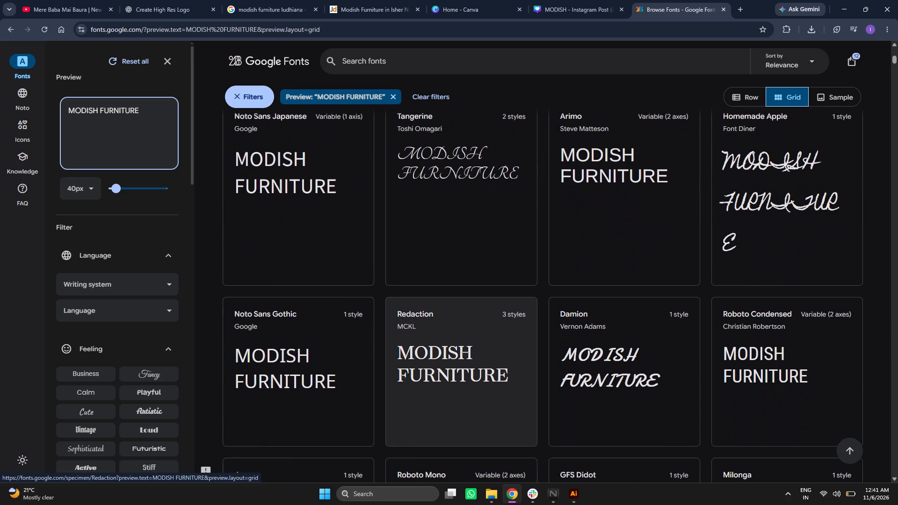
scroll(422, 353, "down", 3)
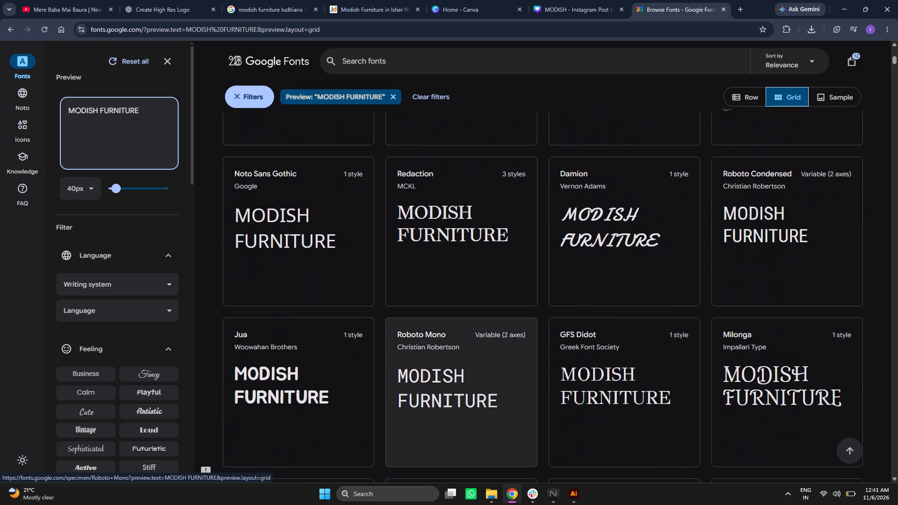
scroll(422, 353, "down", 2)
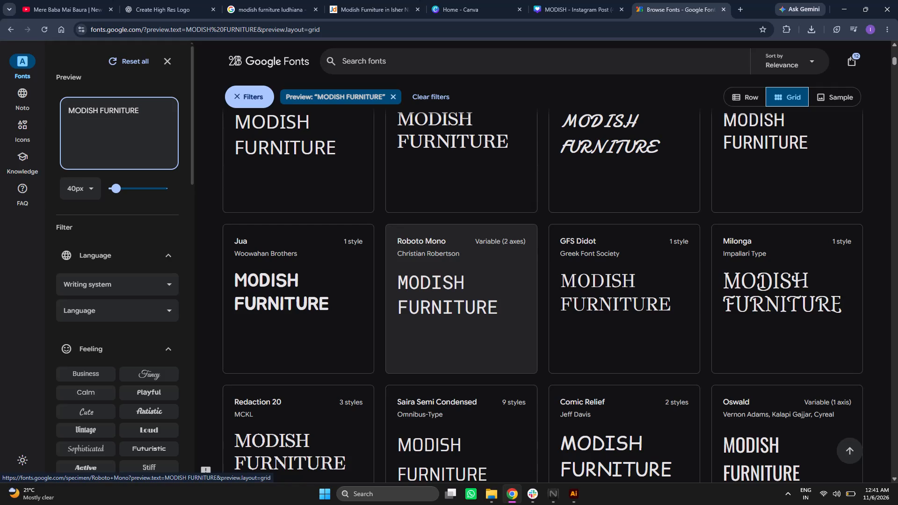
scroll(422, 353, "down", 4)
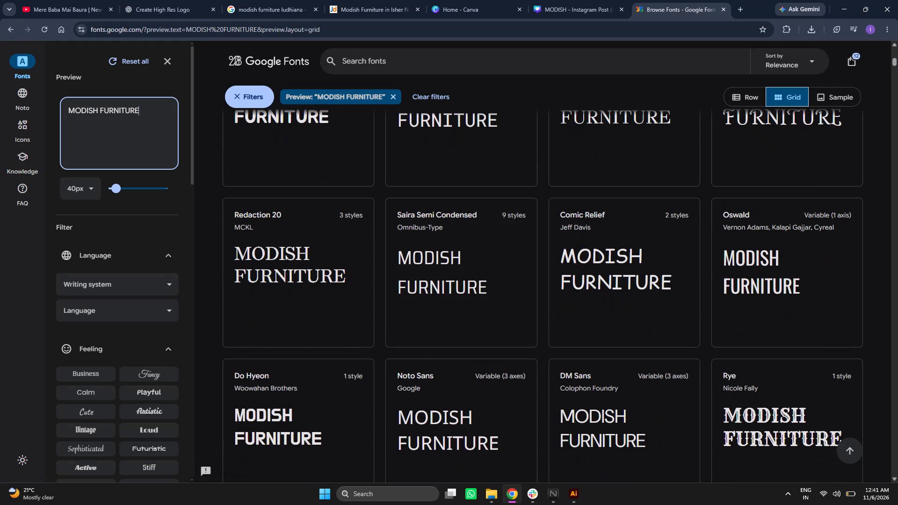
scroll(422, 353, "down", 7)
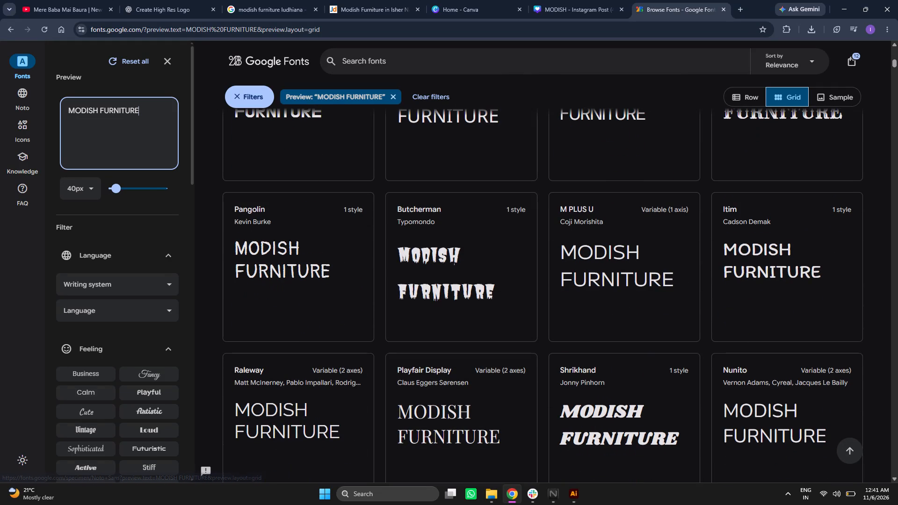
scroll(346, 346, "down", 3)
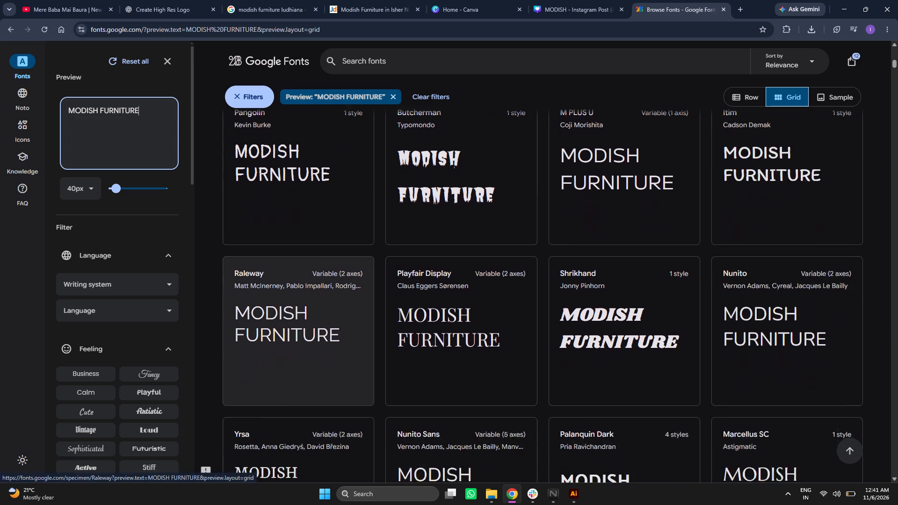
scroll(348, 348, "down", 6)
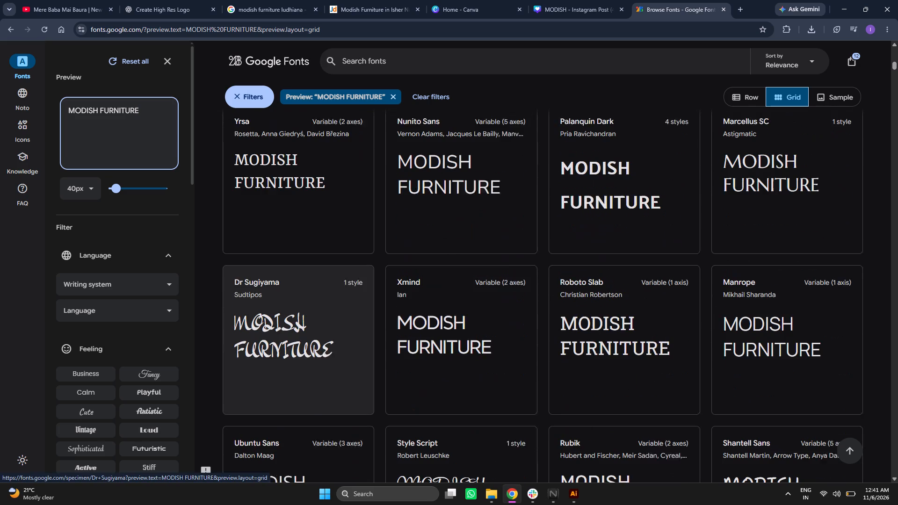
scroll(349, 349, "down", 7)
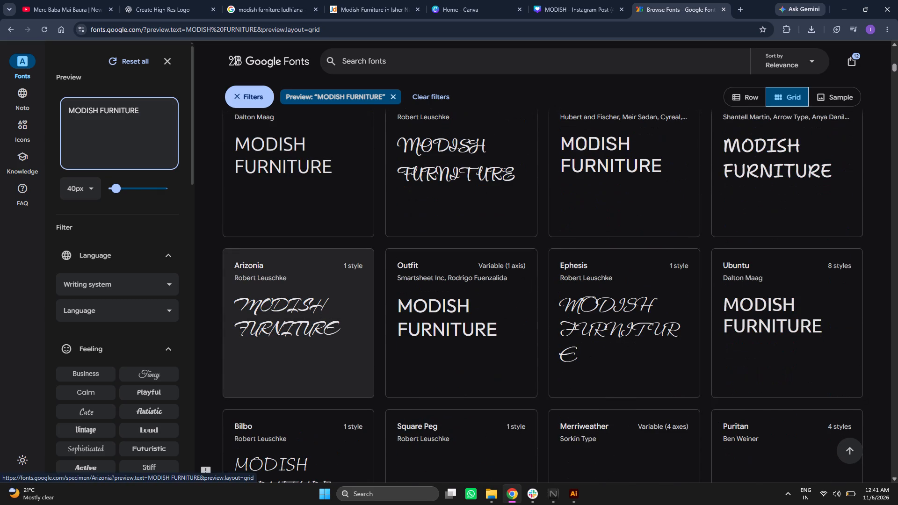
scroll(349, 349, "down", 4)
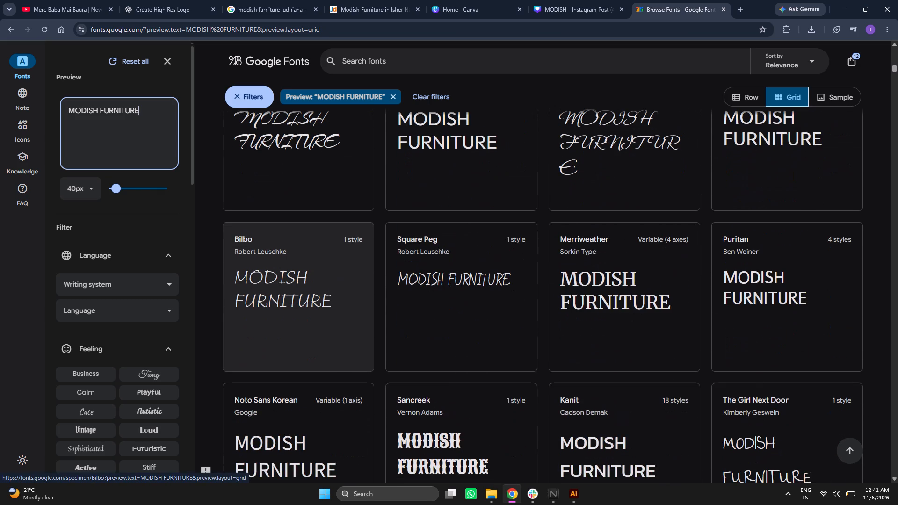
scroll(349, 349, "down", 7)
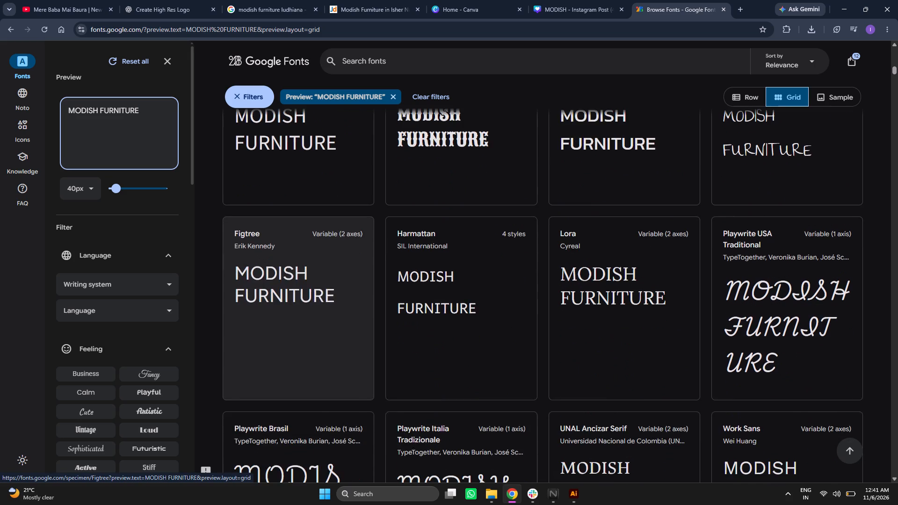
scroll(349, 349, "down", 5)
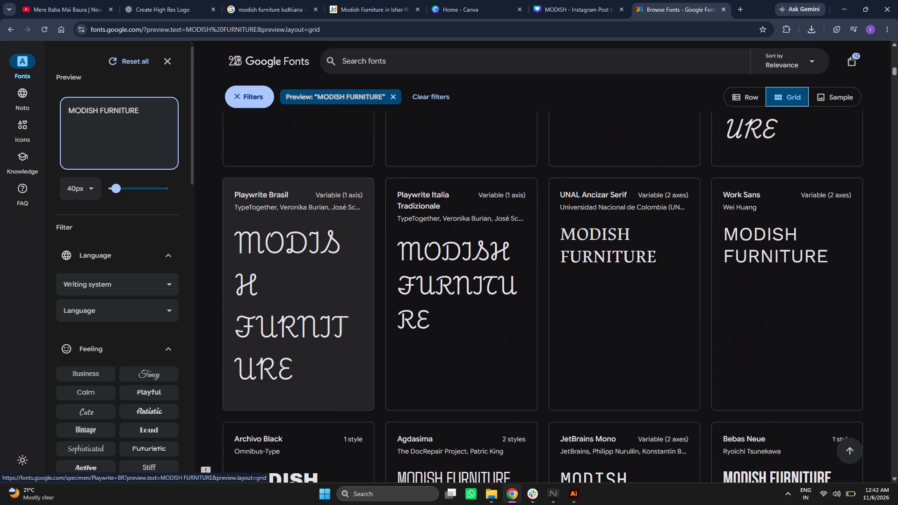
scroll(349, 349, "down", 7)
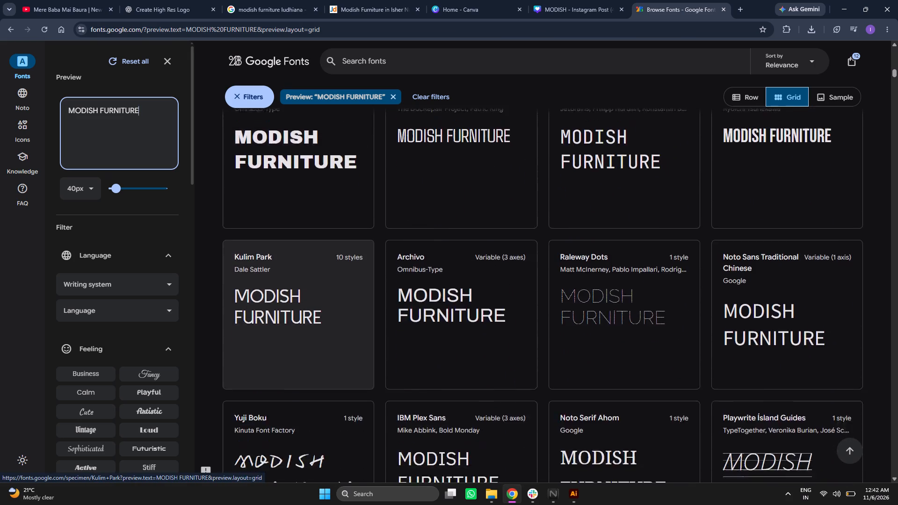
scroll(349, 349, "down", 7)
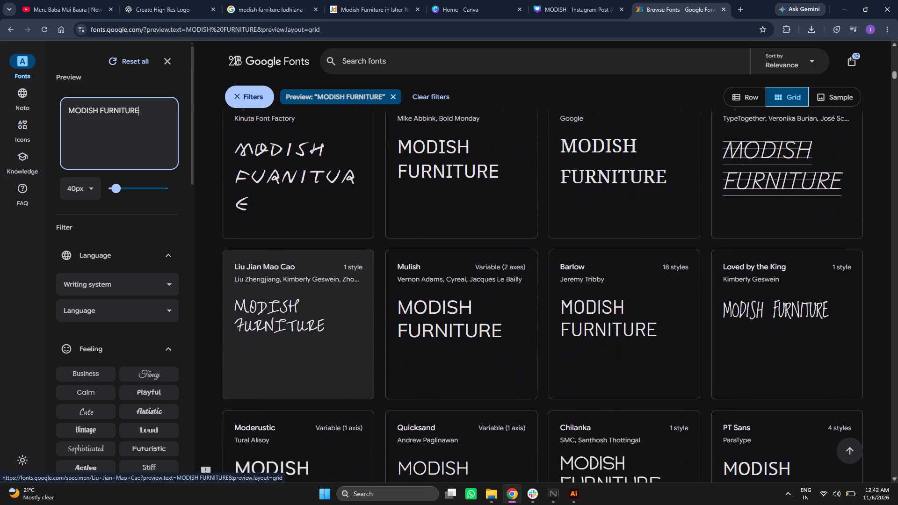
scroll(349, 349, "down", 4)
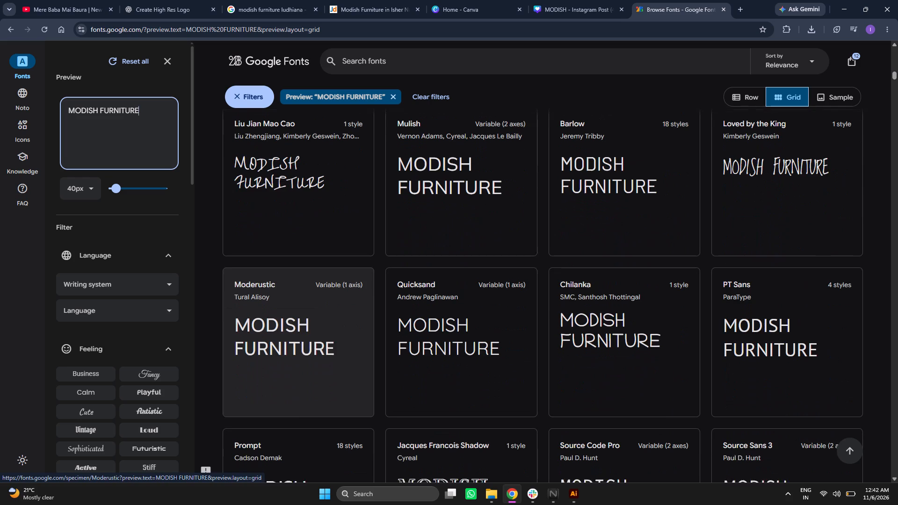
scroll(349, 349, "down", 5)
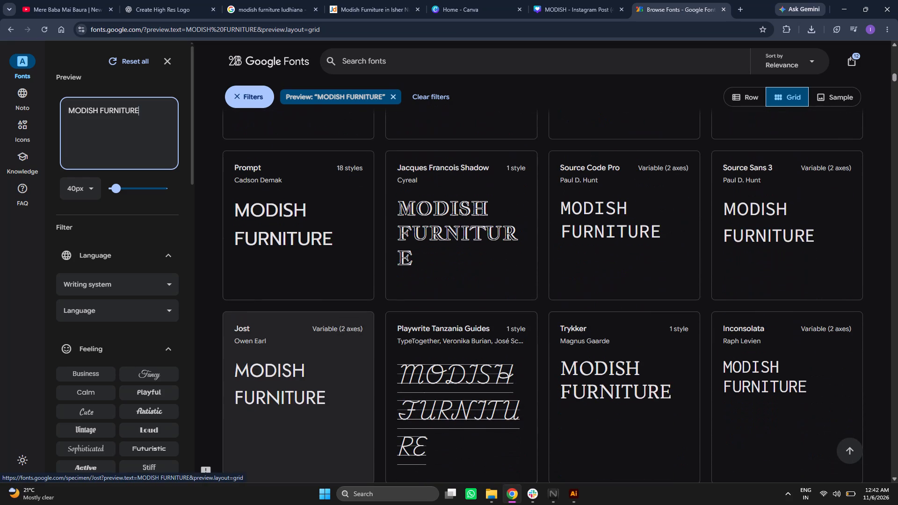
scroll(349, 349, "down", 5)
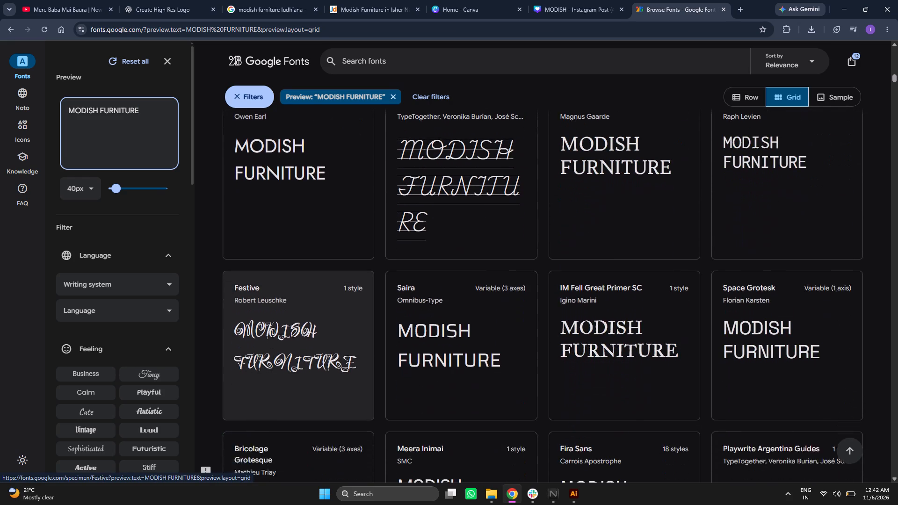
Continue through the unfiltered Google Fonts families, comparing how each typeface renders MODISH FURNITURE for the company name.
scroll(349, 349, "down", 5)
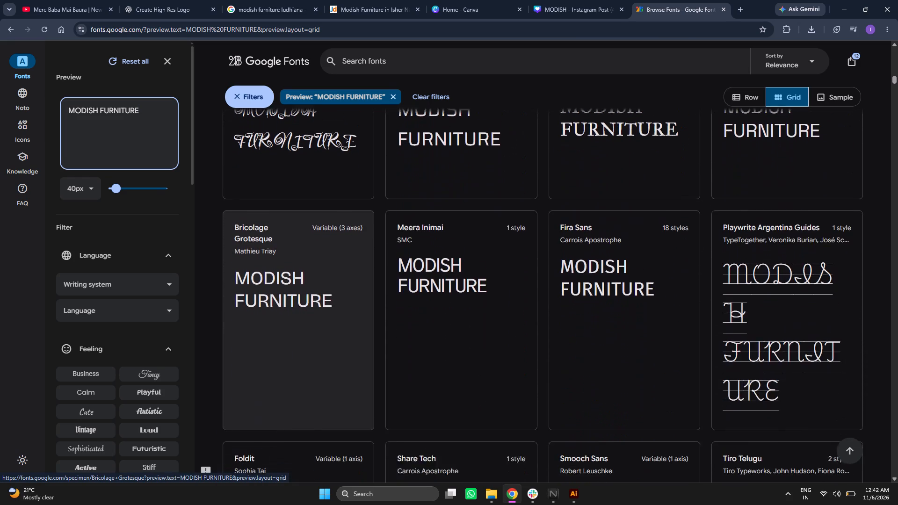
scroll(349, 349, "down", 8)
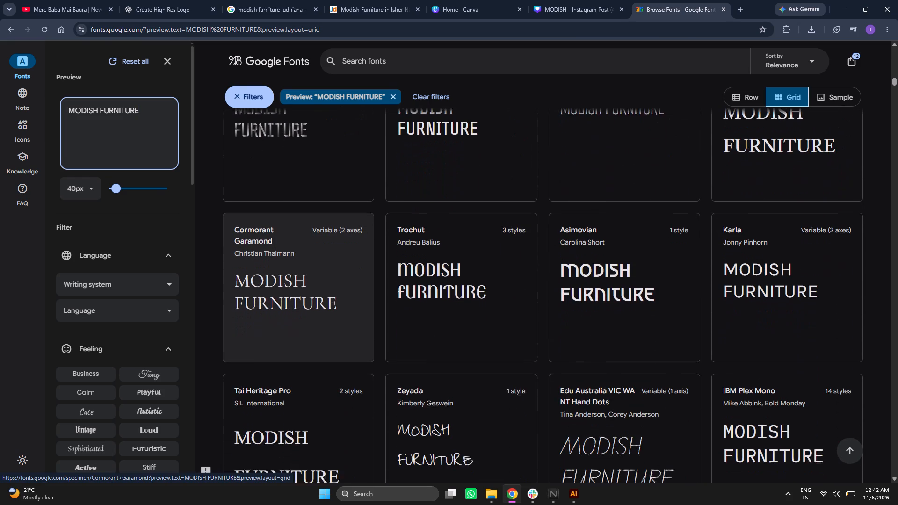
scroll(349, 349, "down", 1)
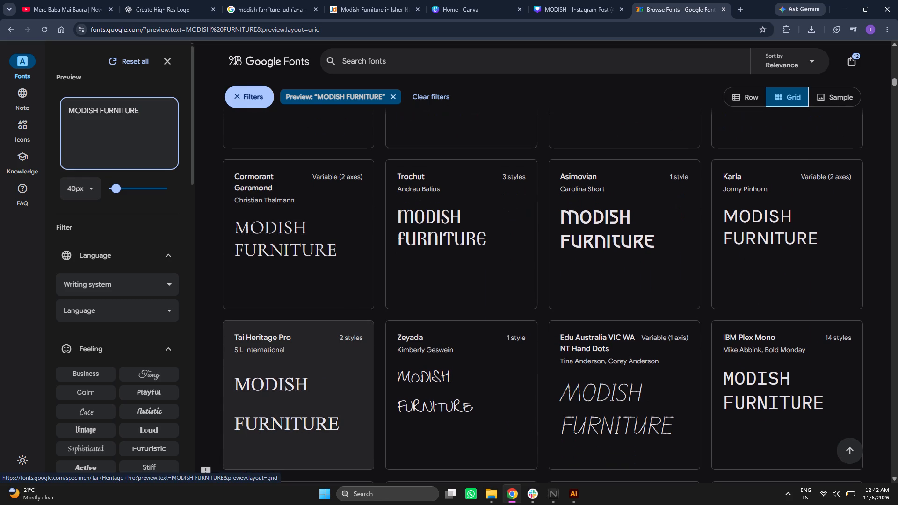
scroll(349, 349, "down", 4)
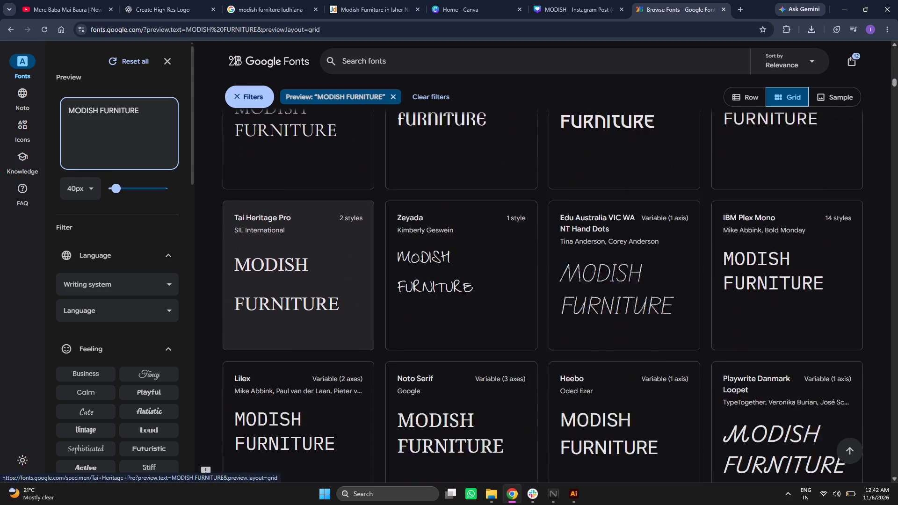
scroll(349, 349, "down", 4)
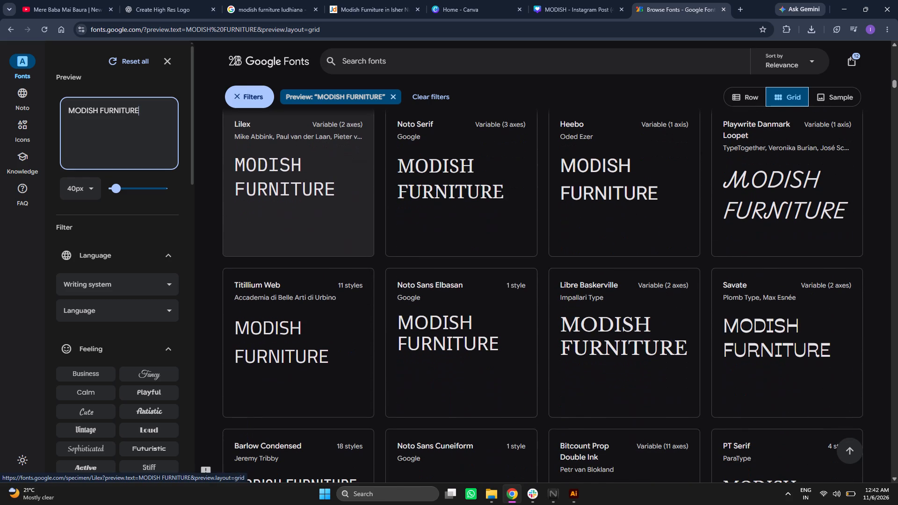
scroll(349, 349, "down", 5)
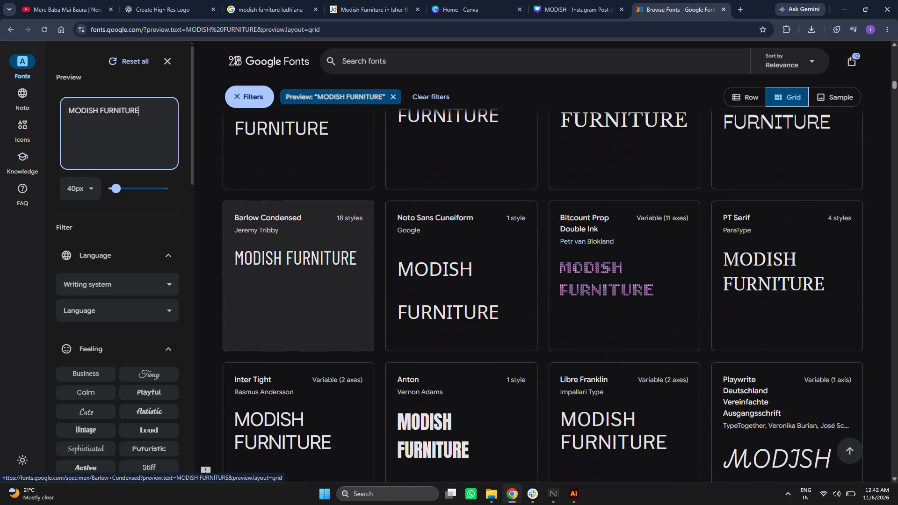
scroll(349, 349, "down", 4)
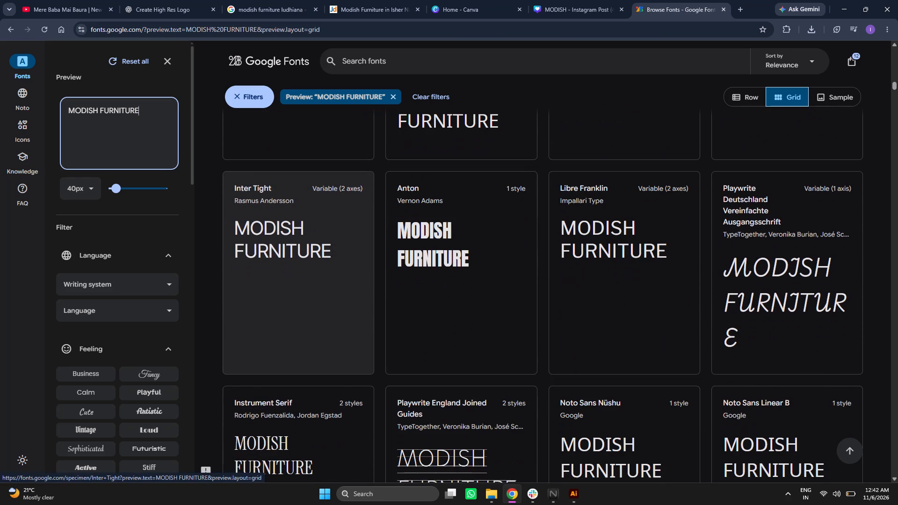
scroll(349, 349, "down", 4)
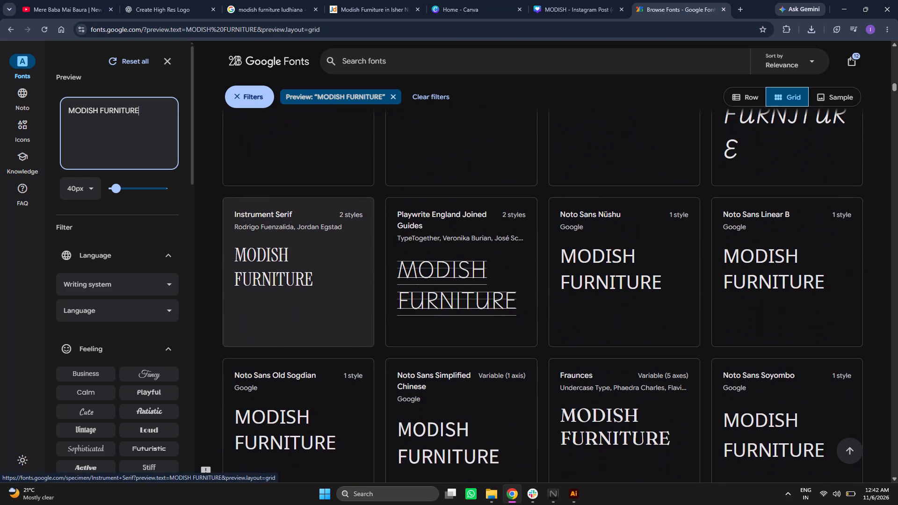
scroll(349, 349, "down", 17)
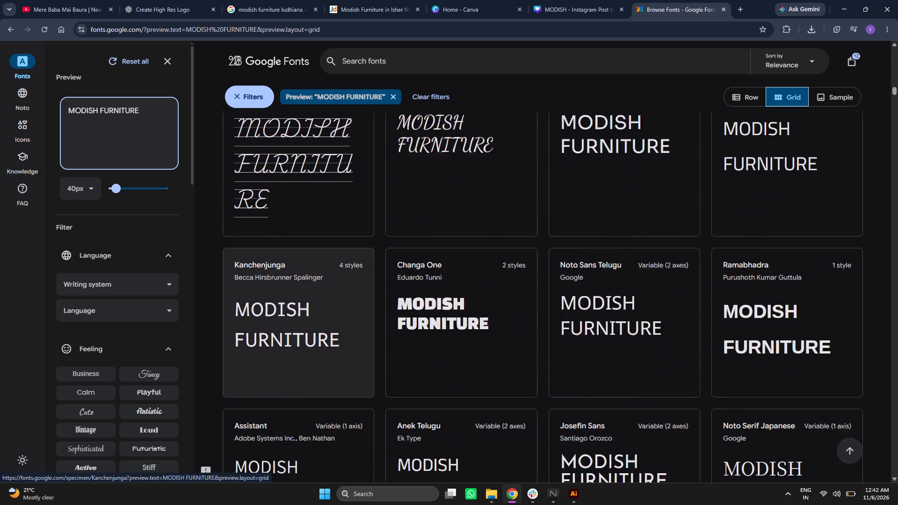
scroll(349, 349, "up", 2)
scroll(349, 349, "down", 4)
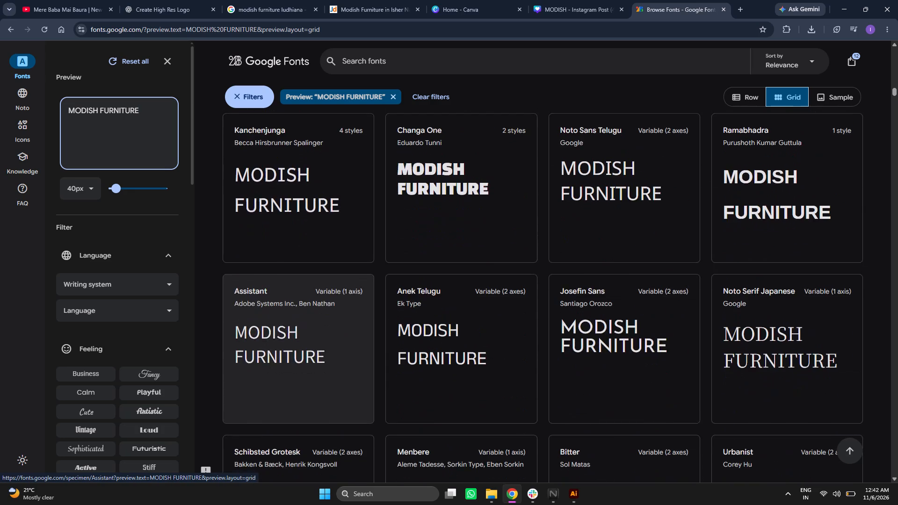
scroll(349, 349, "up", 3)
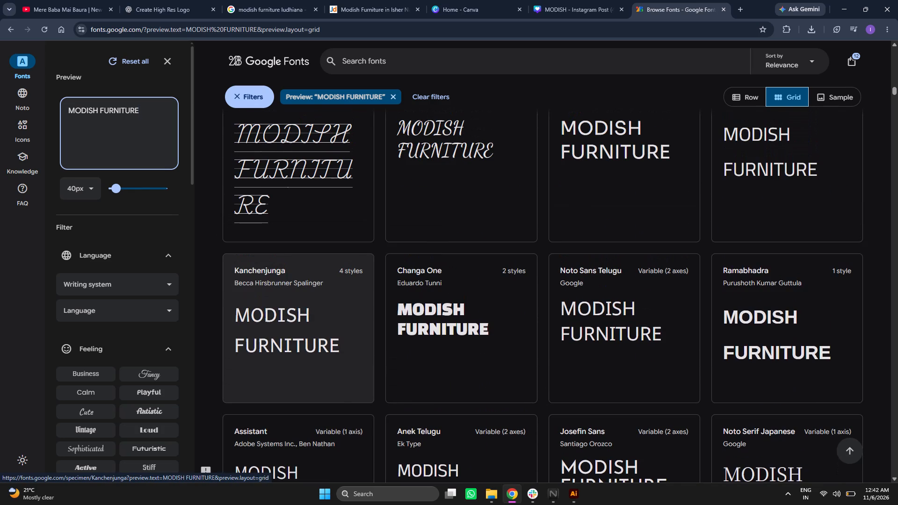
scroll(349, 349, "down", 1)
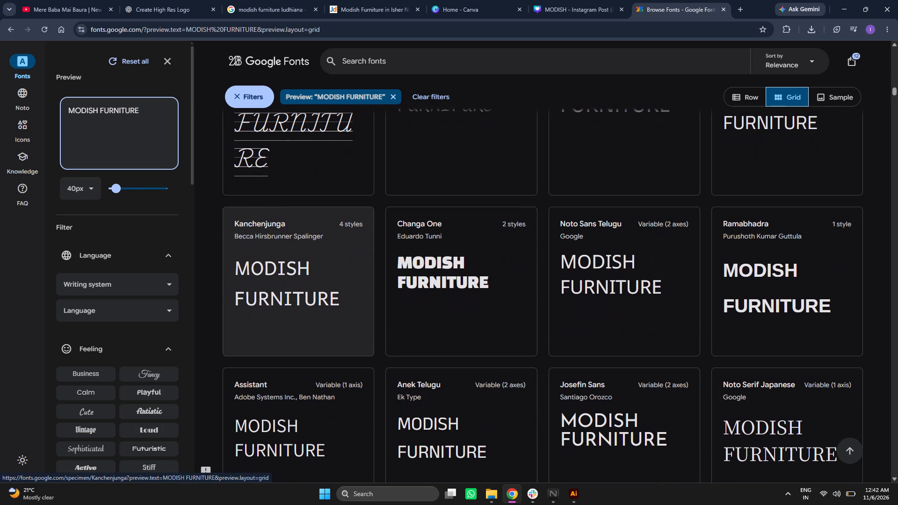
scroll(349, 349, "down", 5)
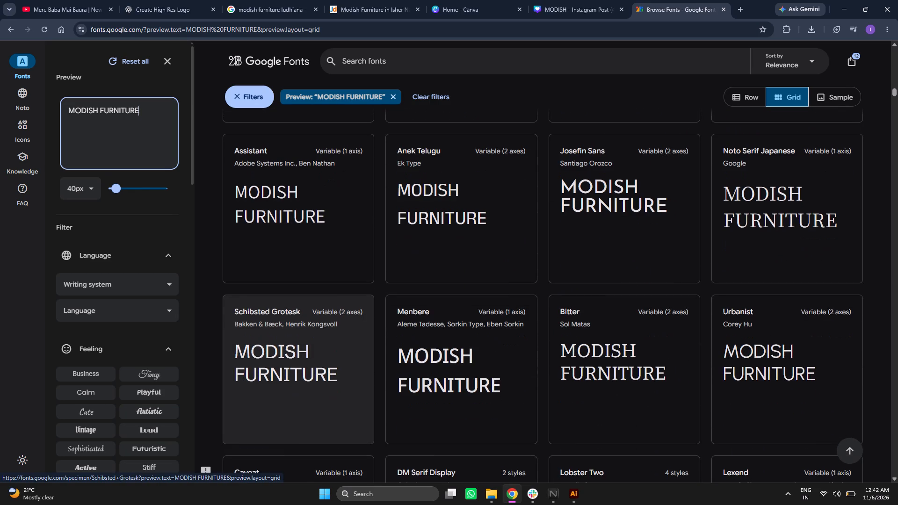
scroll(349, 349, "down", 5)
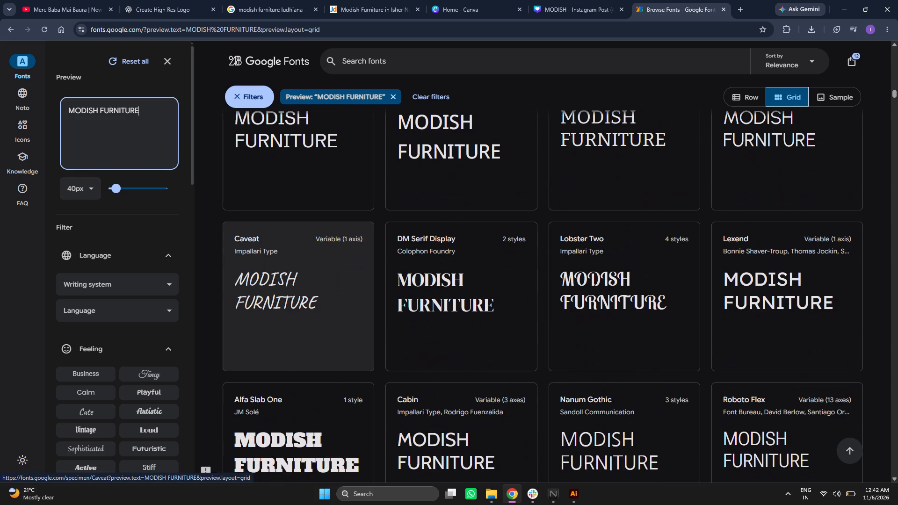
scroll(349, 349, "down", 7)
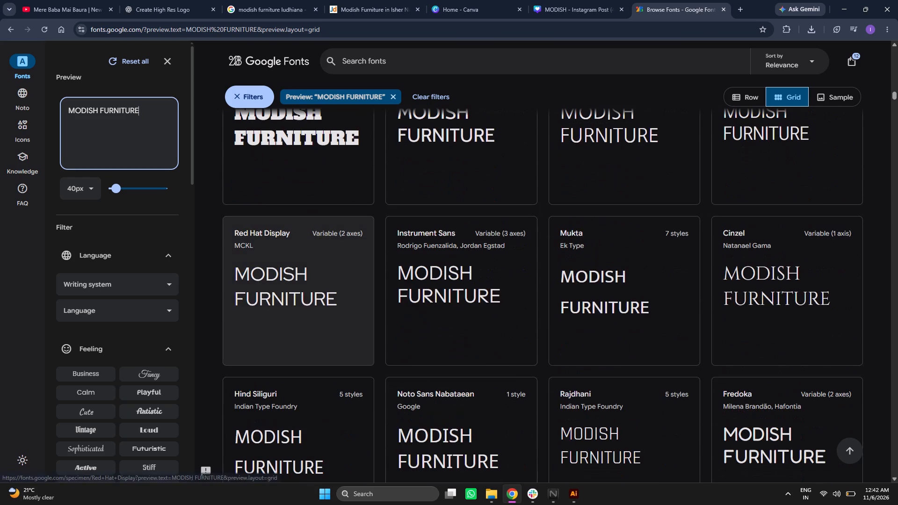
scroll(349, 349, "down", 4)
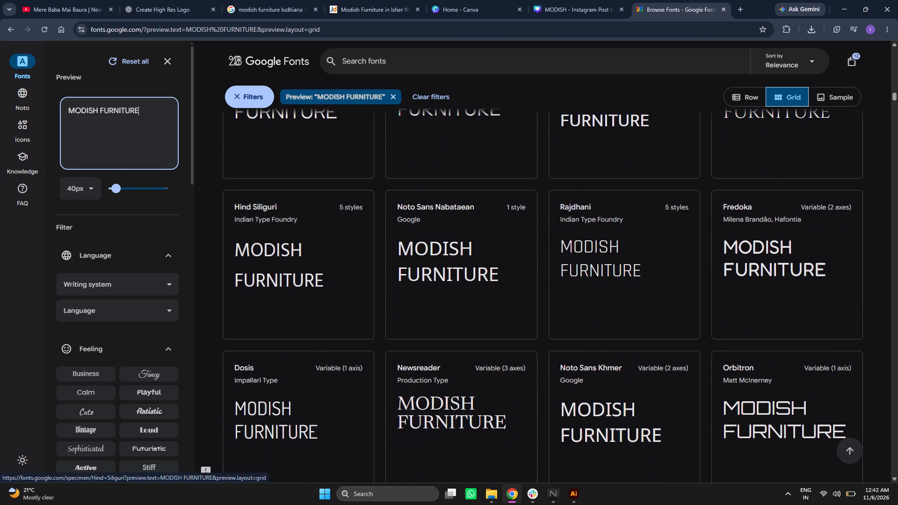
scroll(349, 349, "down", 2)
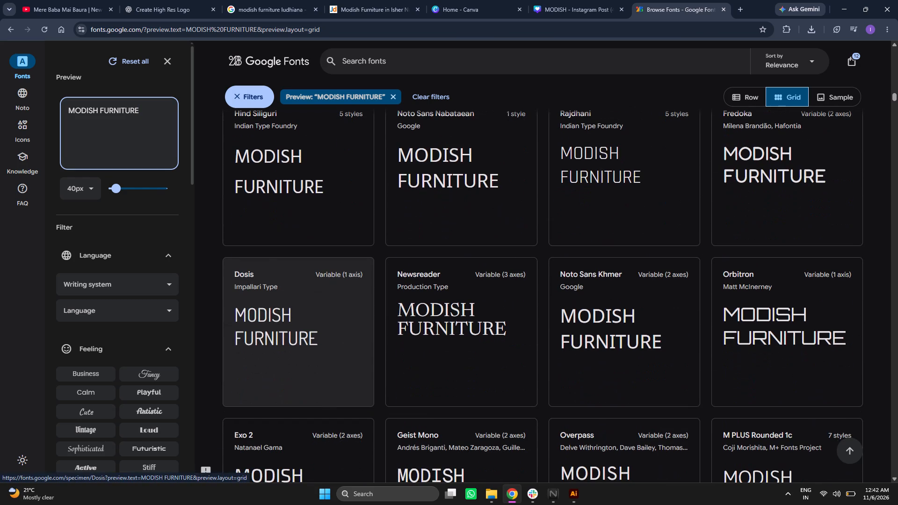
scroll(349, 349, "down", 3)
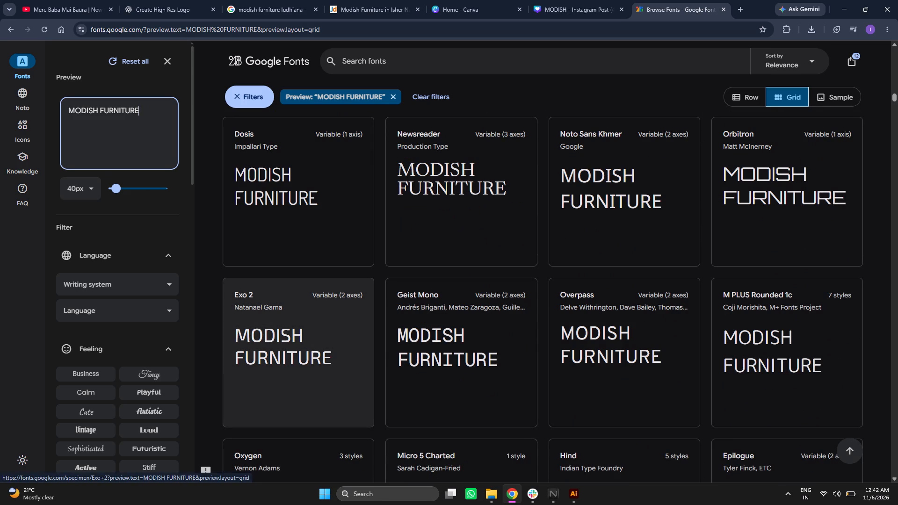
Filter the Google Fonts families to the Rounded style of Sans Serif typefaces.
scroll(116, 365, "down", 4)
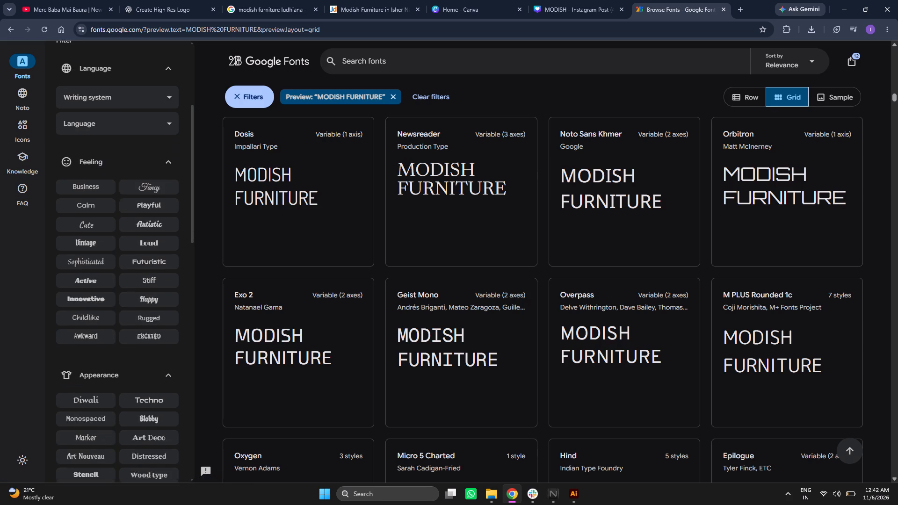
scroll(116, 365, "down", 8)
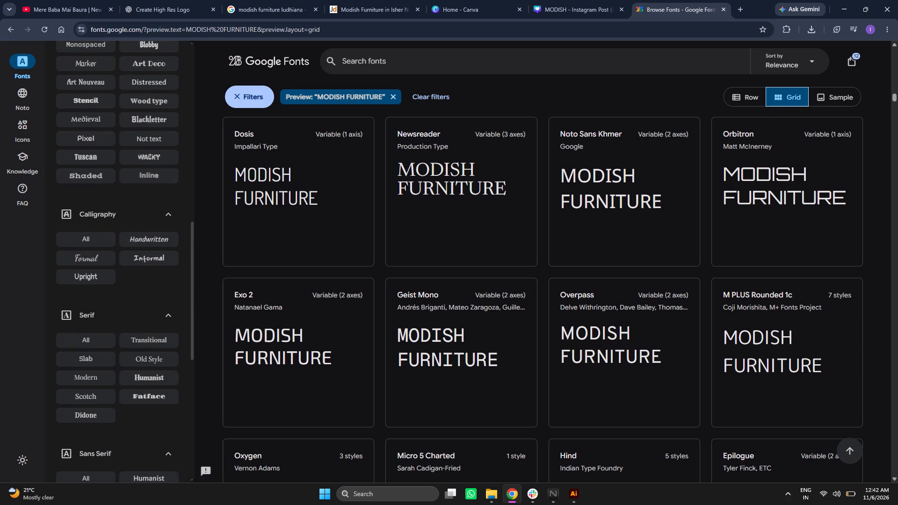
scroll(141, 365, "down", 2)
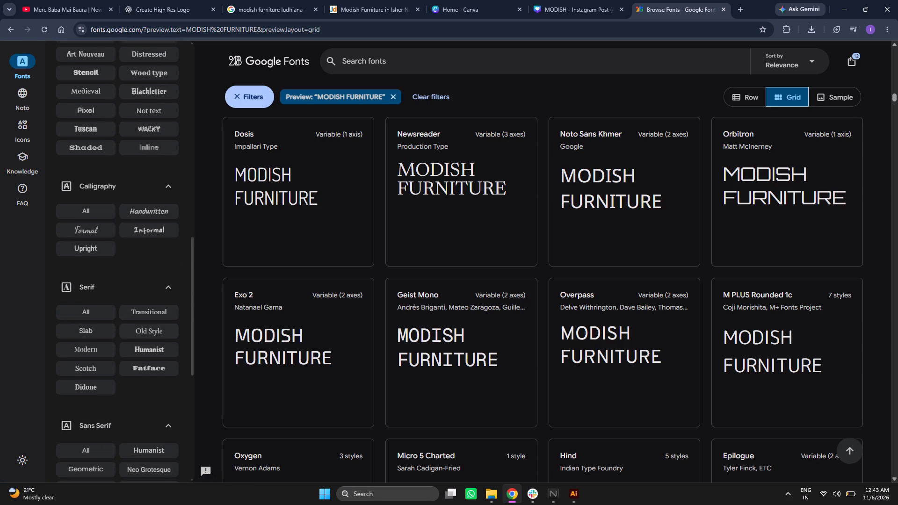
scroll(141, 365, "down", 1)
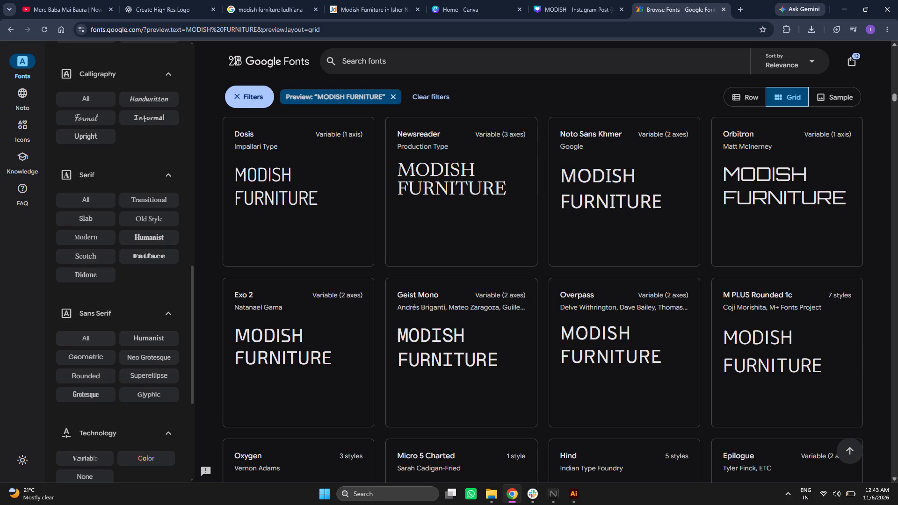
left_click(107, 371)
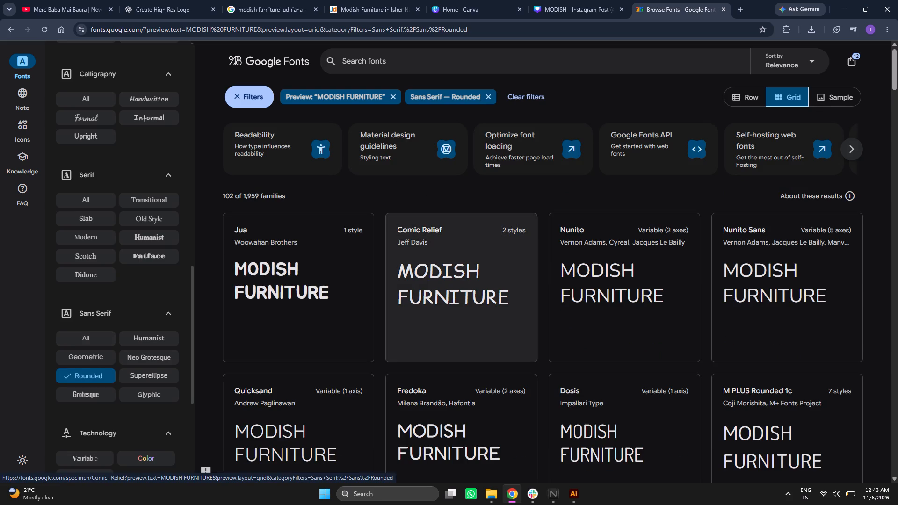
Examine the rounded sans serif families and compare their MODISH FURNITURE previews for a suitable company-name font.
scroll(413, 324, "down", 4)
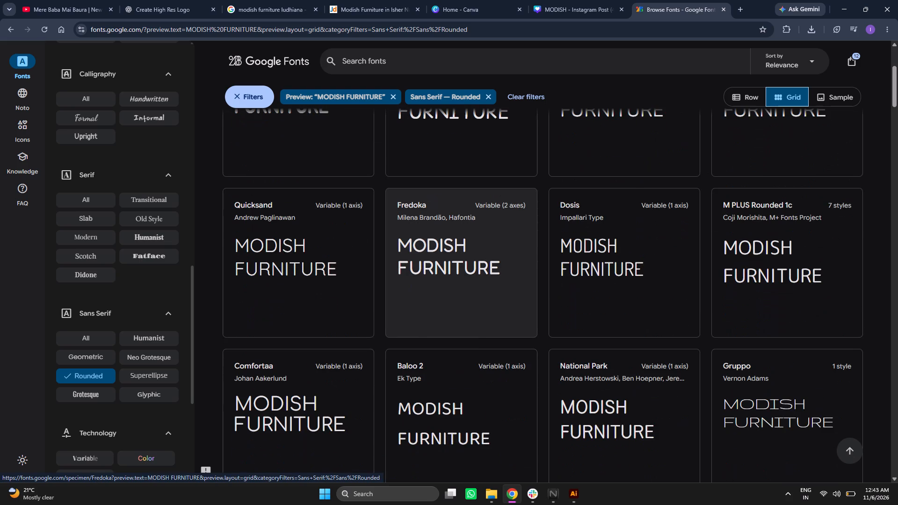
scroll(413, 324, "down", 2)
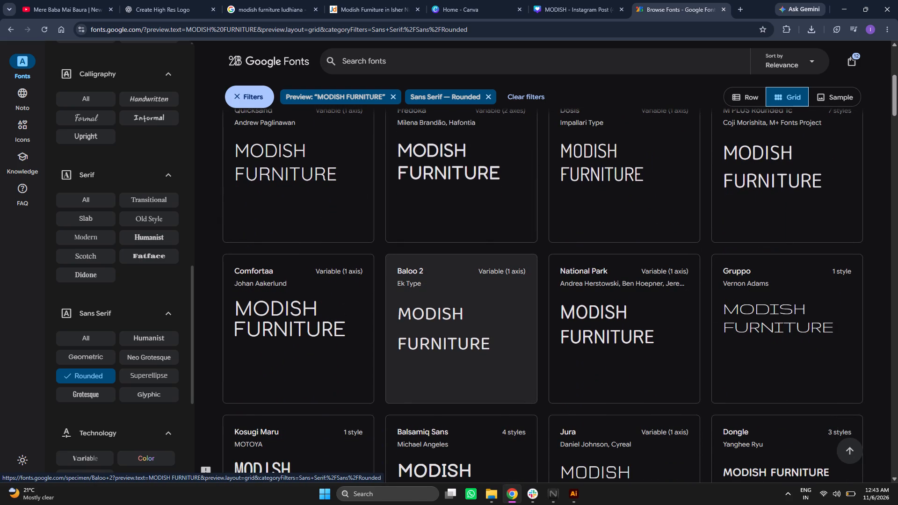
scroll(440, 312, "down", 2)
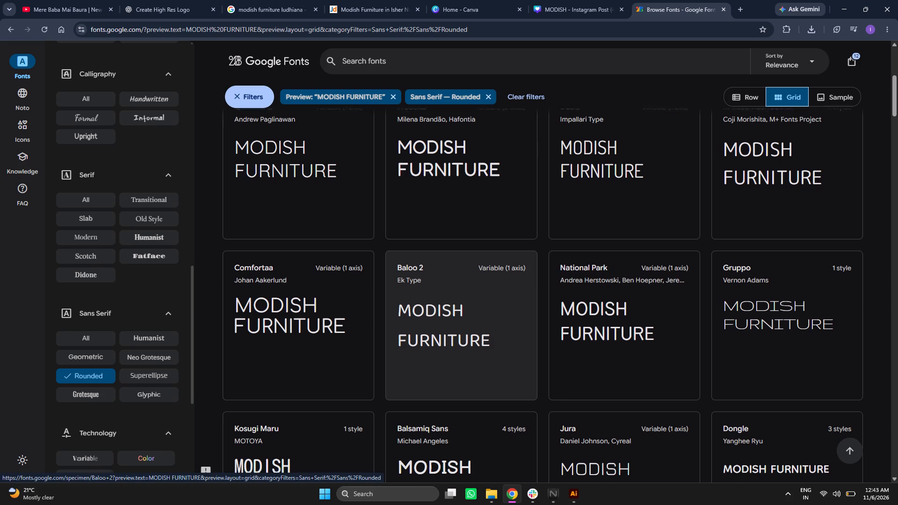
scroll(440, 303, "down", 2)
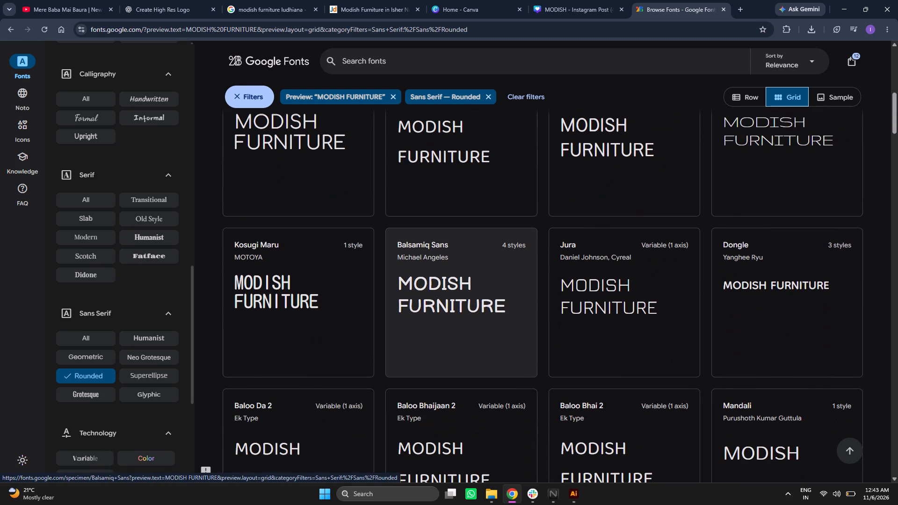
scroll(440, 296, "down", 2)
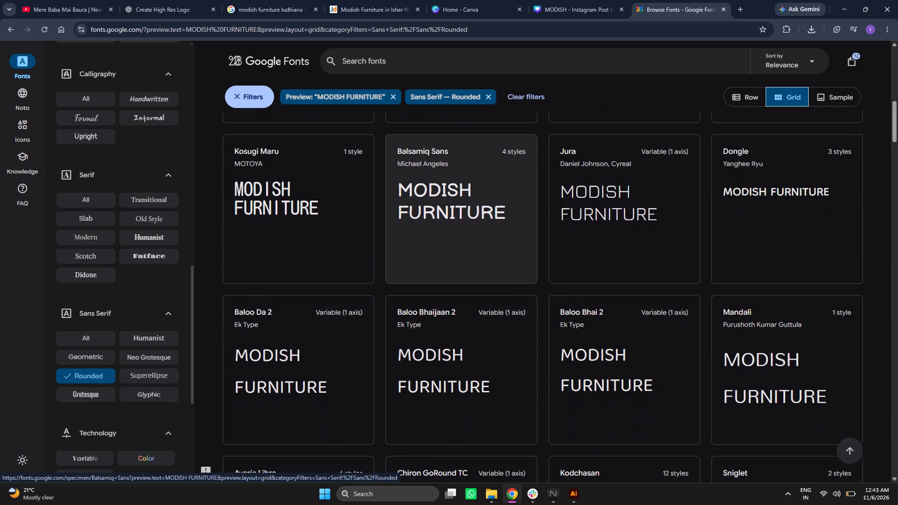
scroll(440, 296, "down", 5)
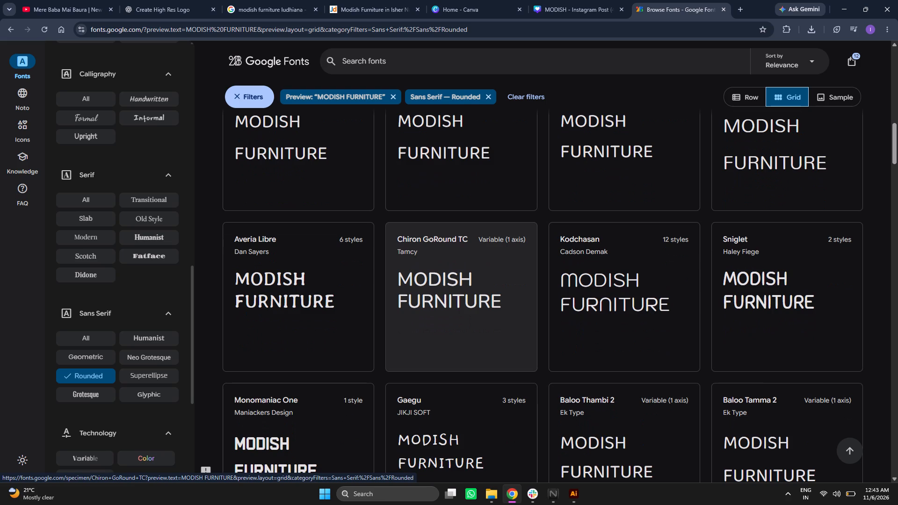
scroll(443, 302, "down", 4)
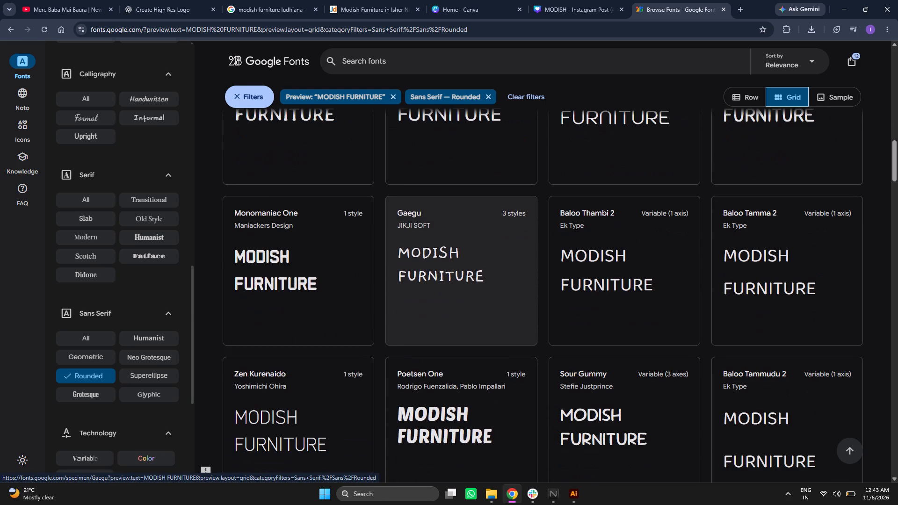
scroll(442, 302, "down", 6)
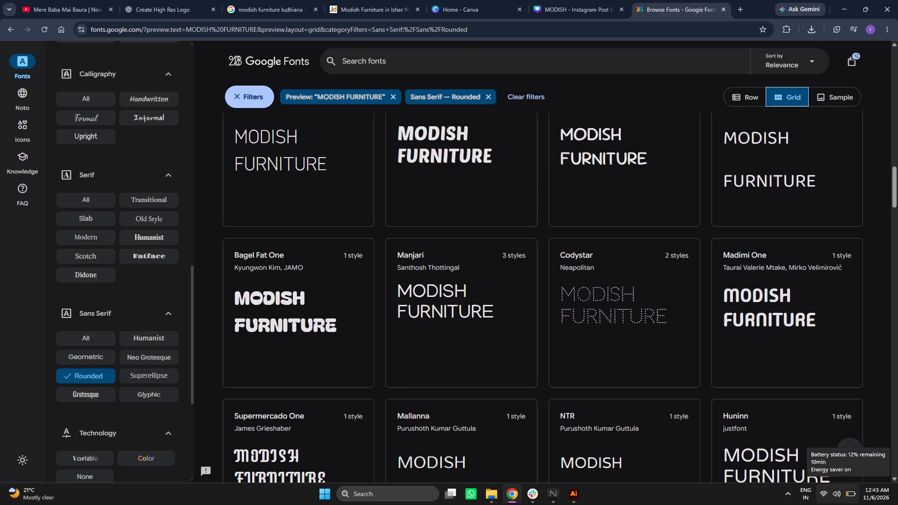
Switch from the Google Fonts page to Illustrator, where the untitled letterhead document is open.
left_click(581, 496)
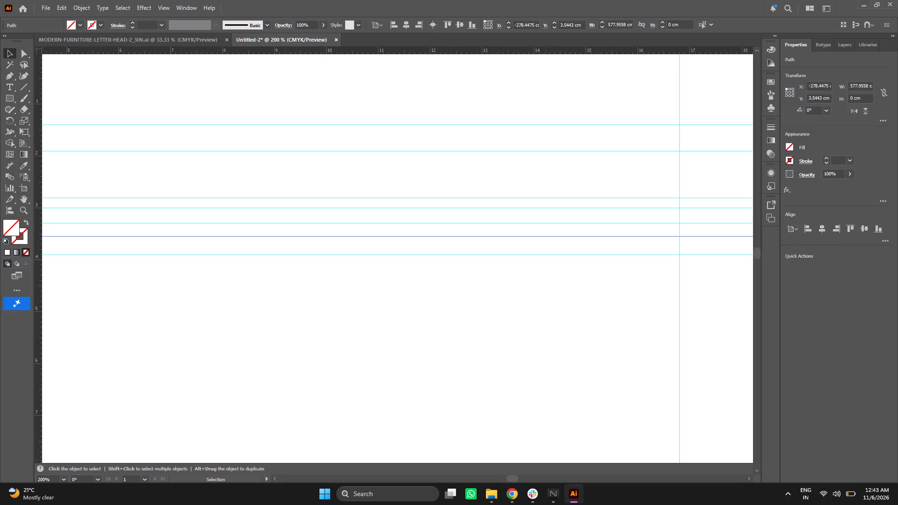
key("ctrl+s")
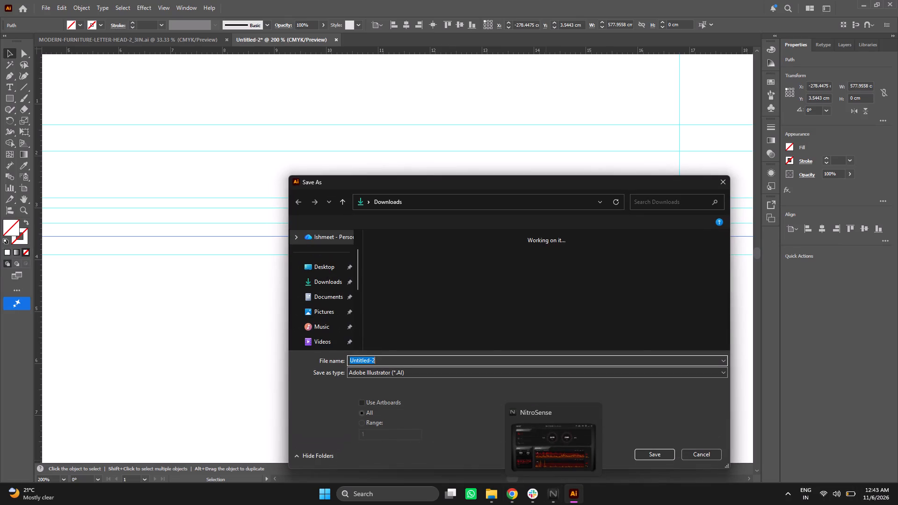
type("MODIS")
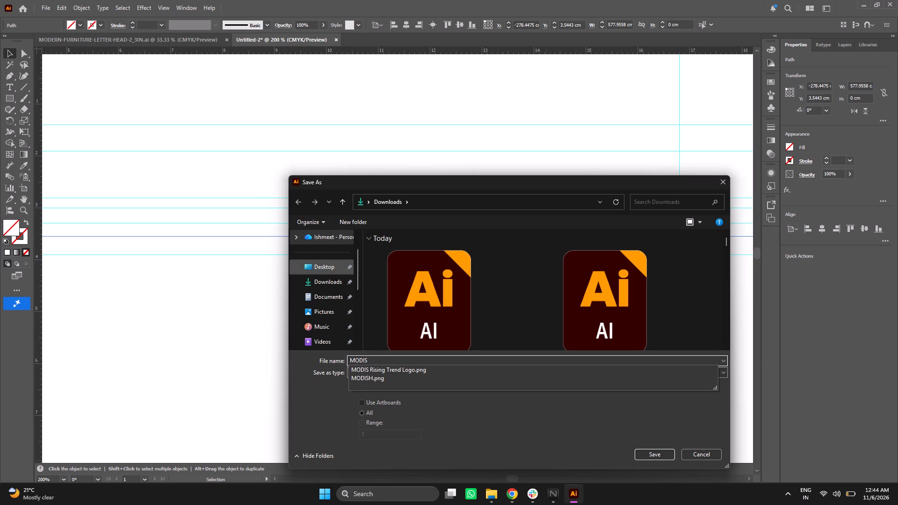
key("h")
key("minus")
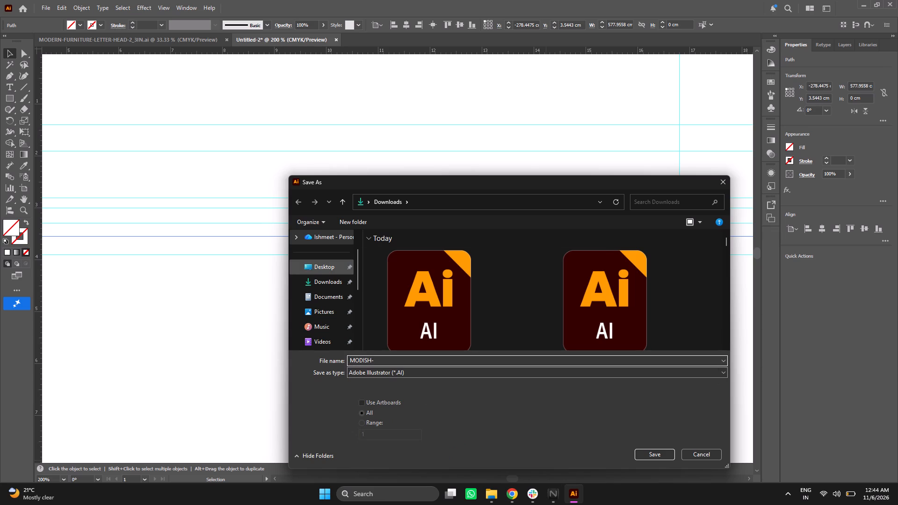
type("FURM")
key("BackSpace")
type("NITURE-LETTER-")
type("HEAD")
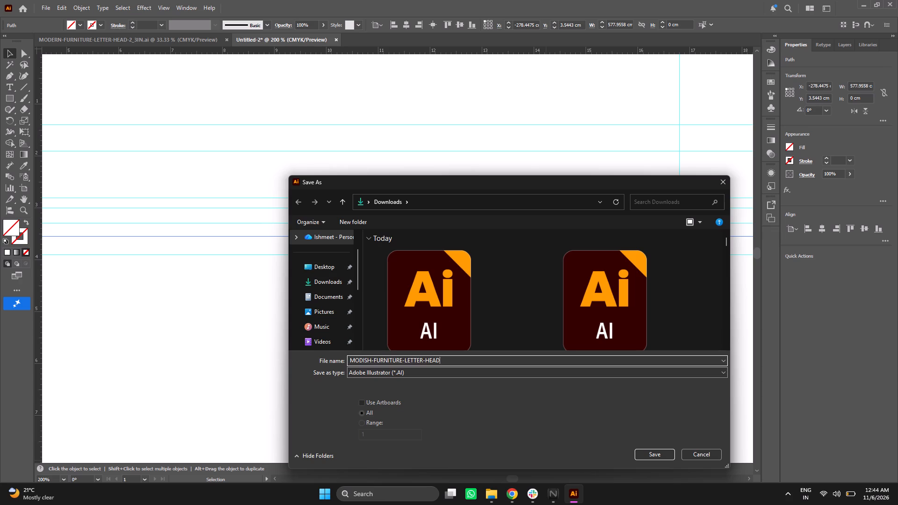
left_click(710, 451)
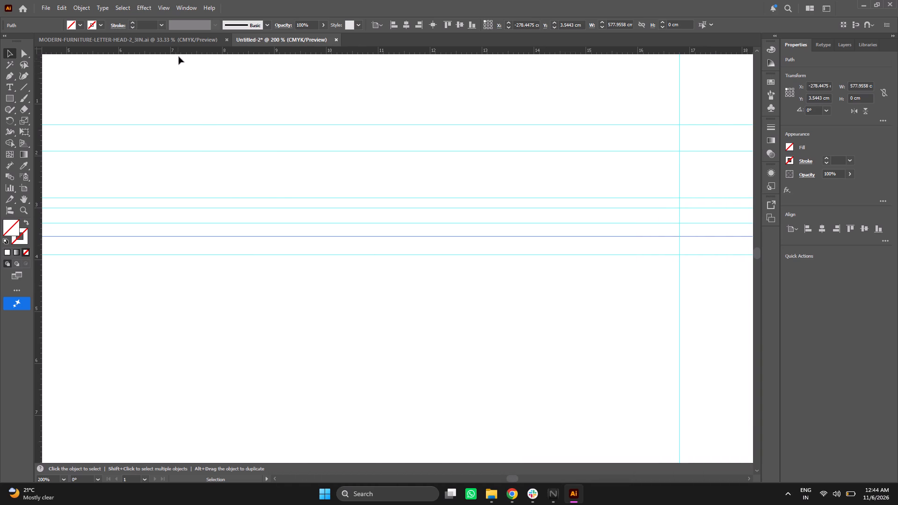
Add a horizontal guide below the existing header guides, at a Y position of about 1.73 in (4.4 cm).
left_click_drag(180, 50, 158, 282)
left_click_drag(158, 282, 160, 281)
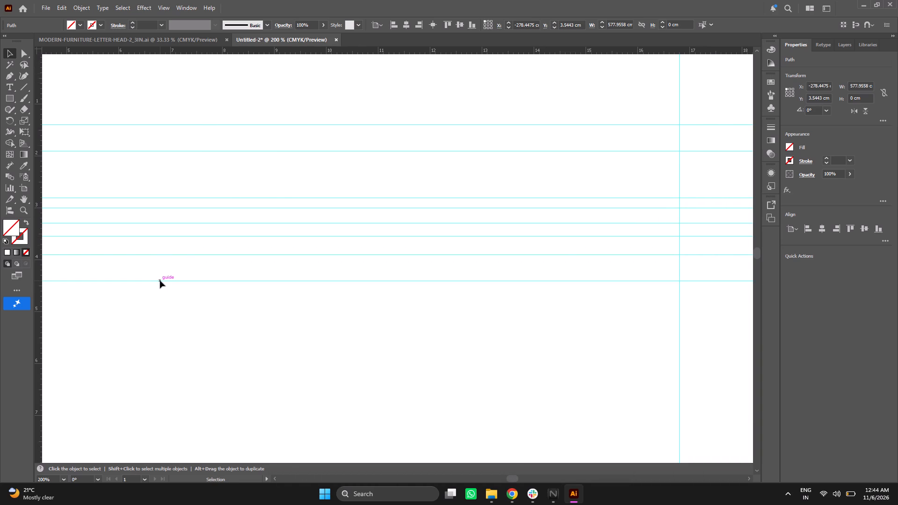
Set the document's measurement units to Inches with nothing selected.
left_click(699, 103)
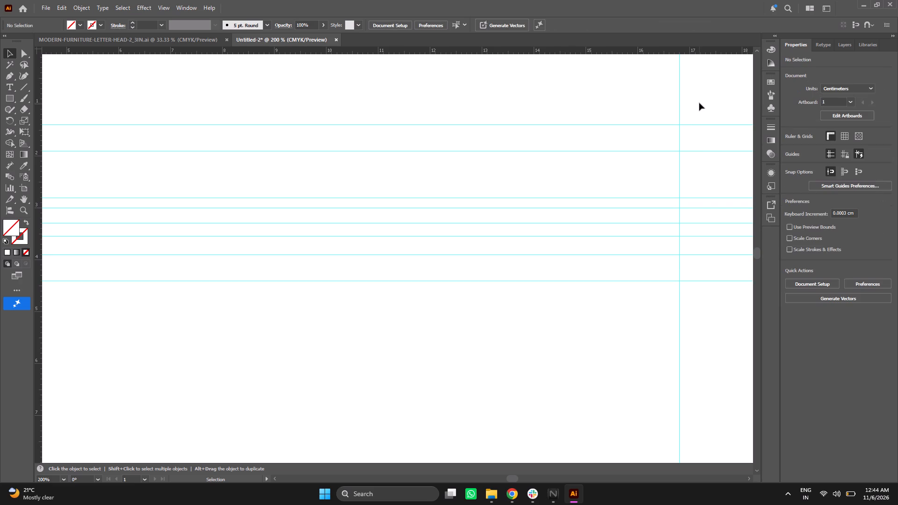
left_click(852, 88)
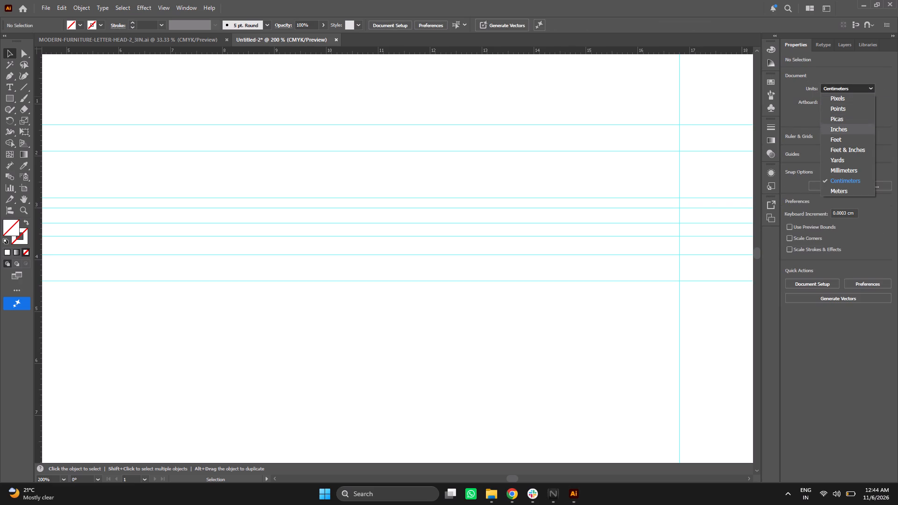
left_click(839, 129)
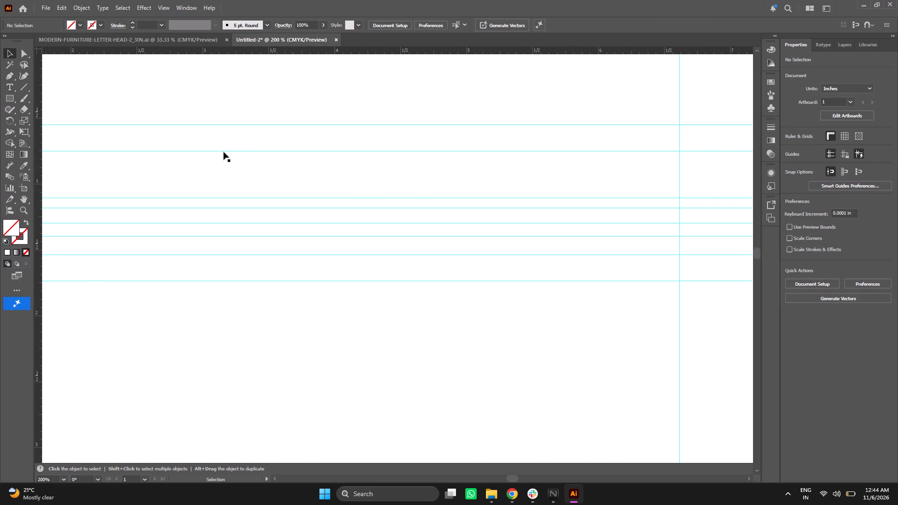
Select the lowest horizontal guide to check its position in inches, and dismiss the low-battery notice.
left_click(101, 281)
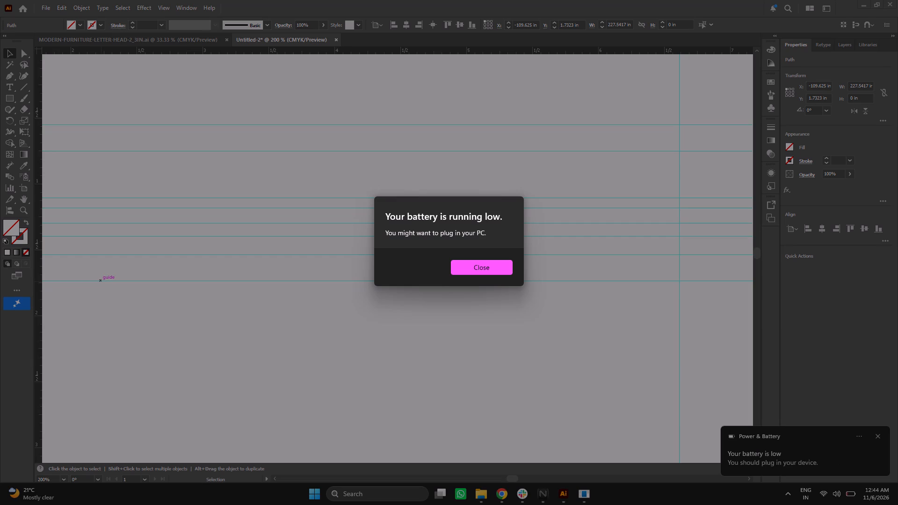
left_click(475, 268)
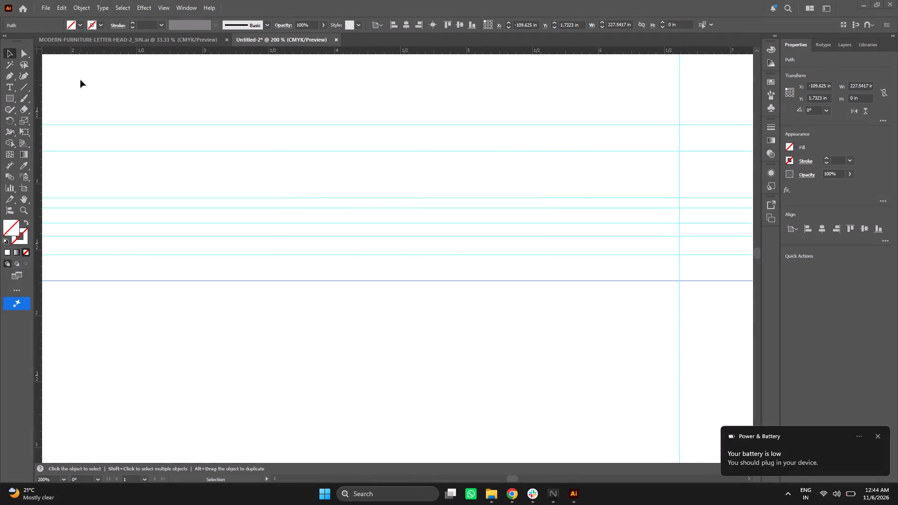
Save the letterhead in Downloads as MODIS-FURNITURE-LETTER-HEAD-1_8IN in Adobe Illustrator format, accepting the save options.
key("ctrl+s")
left_click(176, 151)
key("ctrl+s")
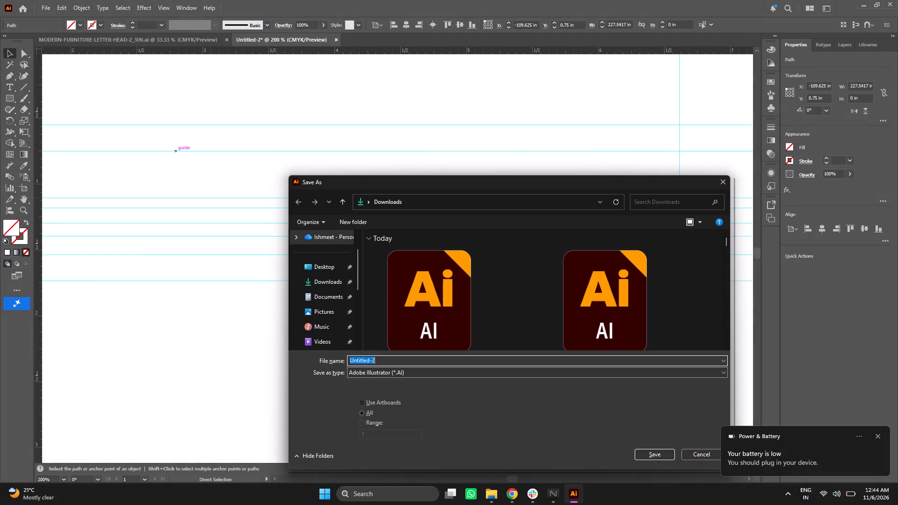
type("MODIS")
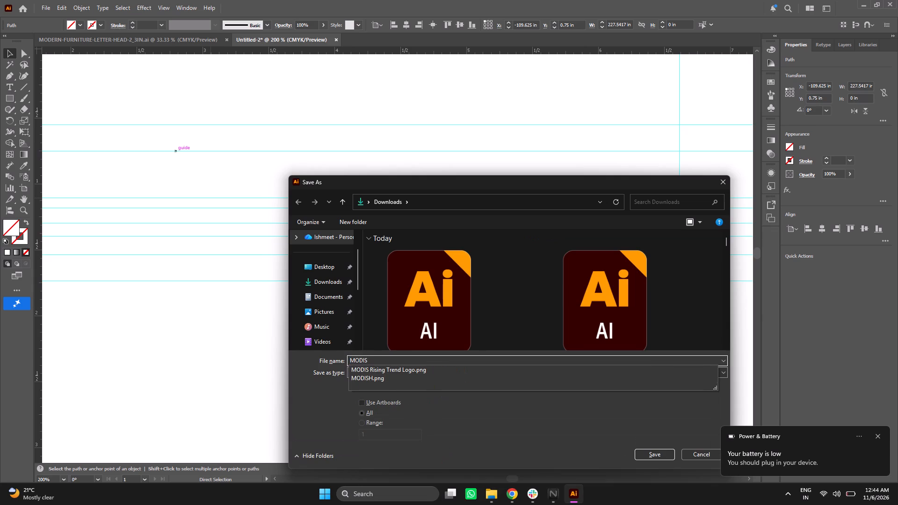
type("-FURM")
key("BackSpace")
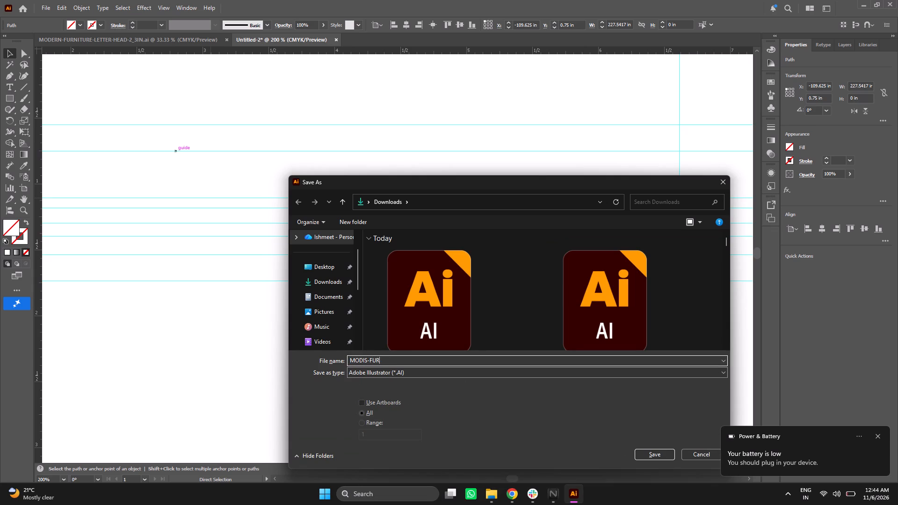
type("NITURE=")
key("BackSpace")
type("-LETTER")
type("-HEAD")
type("-1.8INC")
key("BackSpace")
key("BackSpace")
key("BackSpace")
key("BackSpace")
key("BackSpace")
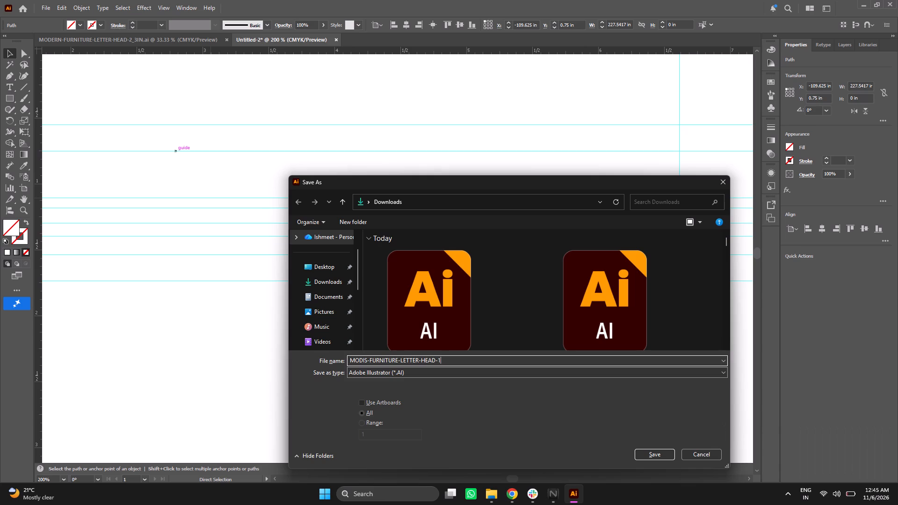
type("_8I")
key("n")
key("Return")
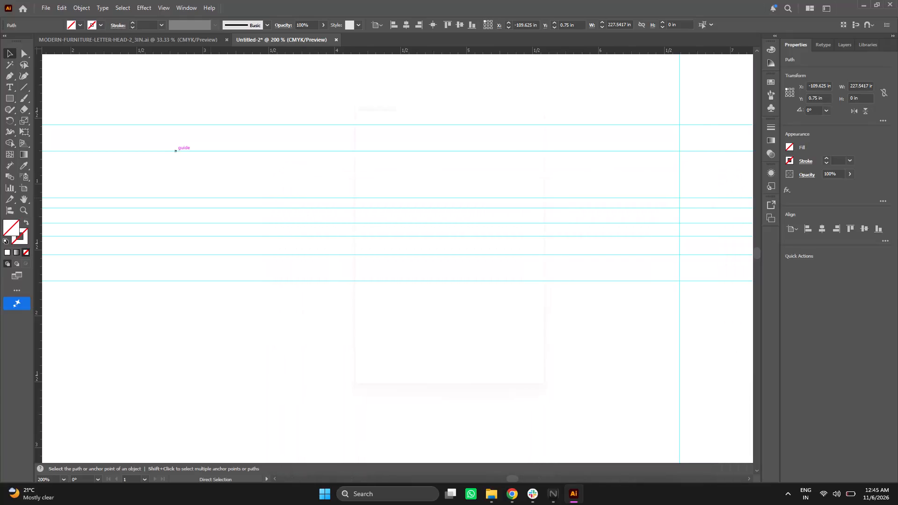
left_click(475, 385)
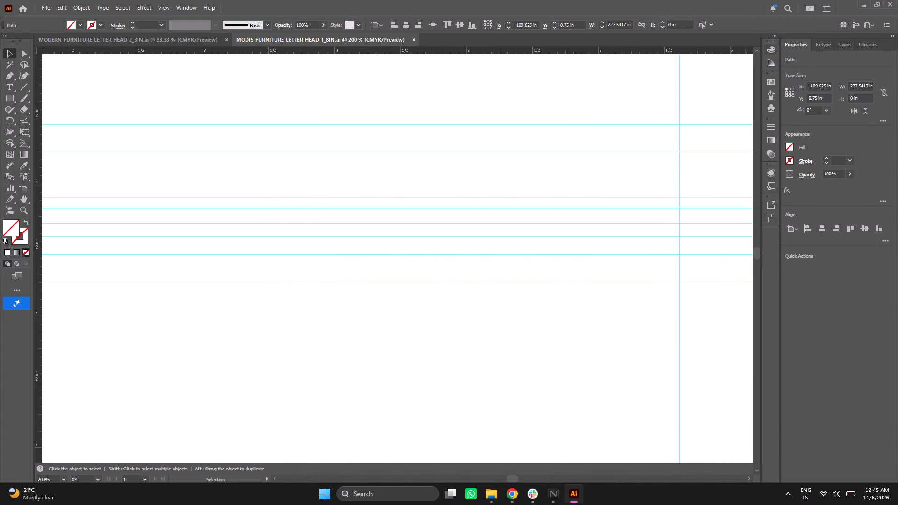
Save the letterhead file once more and close Illustrator.
key("ctrl+s")
left_click(897, 0)
Open the Codystar font's page on Google Fonts.
left_click(681, 310)
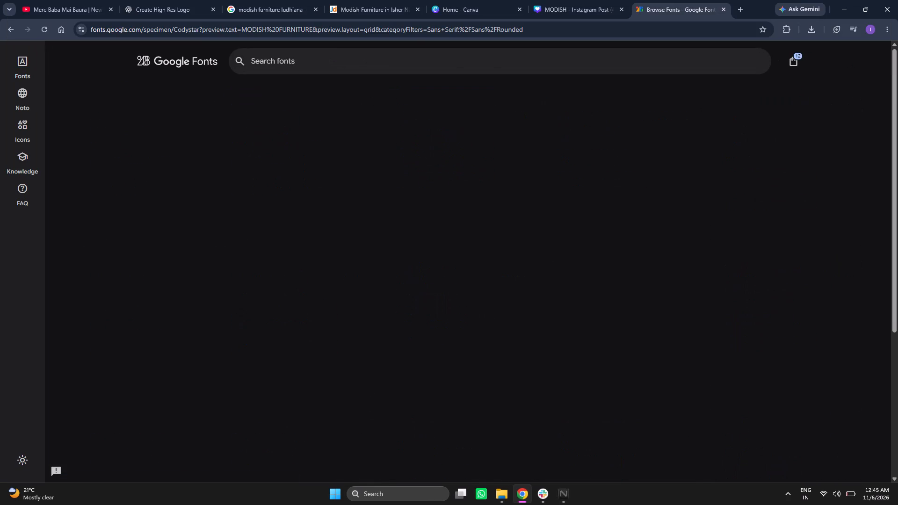